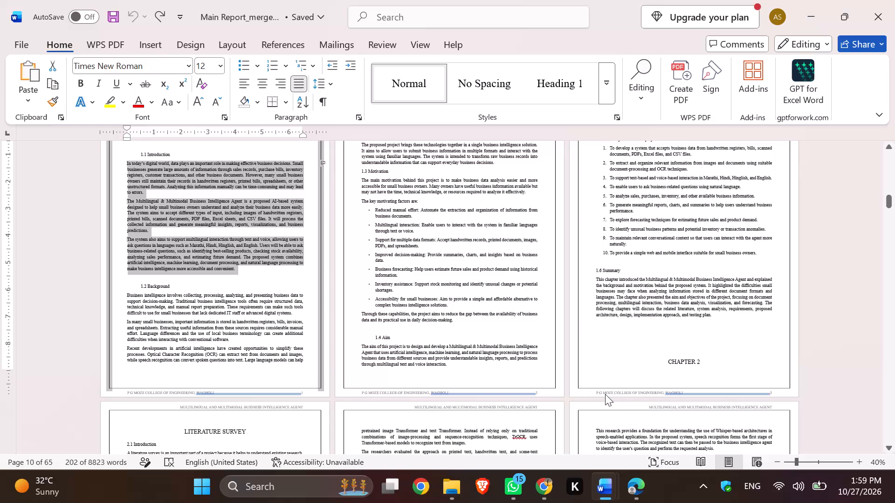
Go back to the report's INDEX page and place the cursor at the page number of the 2.2 Review of Existing Research entry.
scroll(605, 394, "up", 10)
left_click(536, 344)
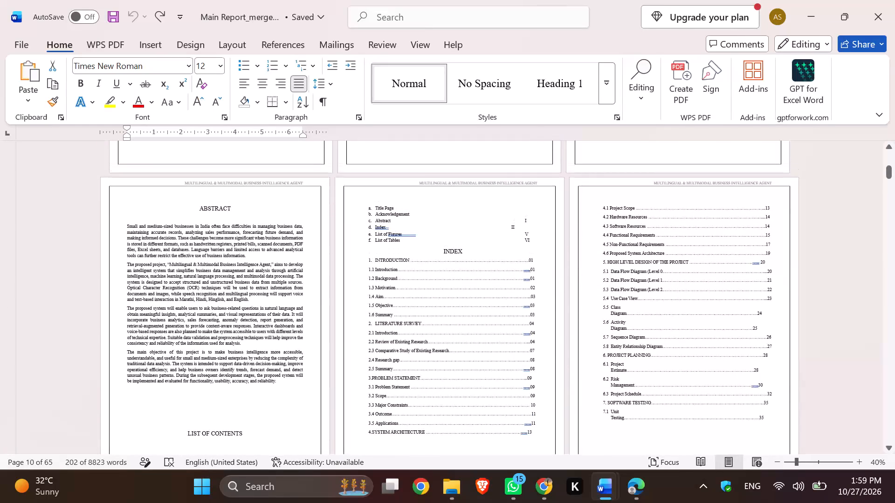
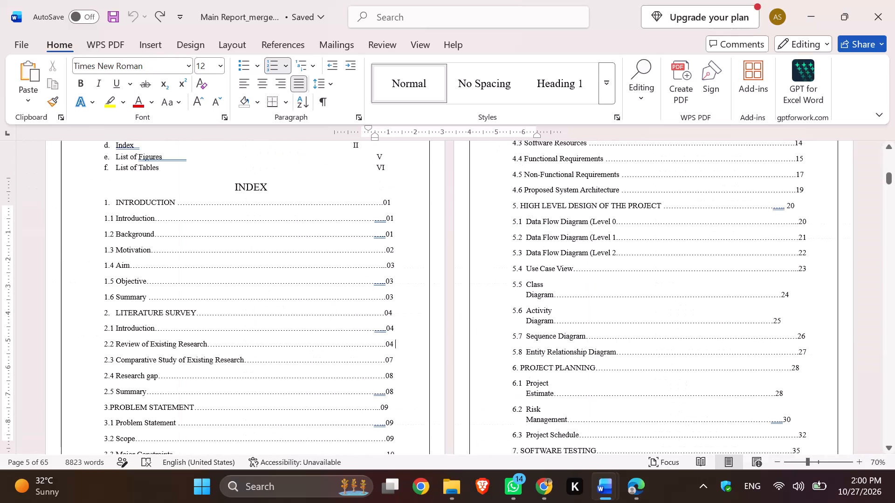
Look over the main report's front pages, from the title page and certificate through the abstract to the index.
scroll(412, 315, "up", 8)
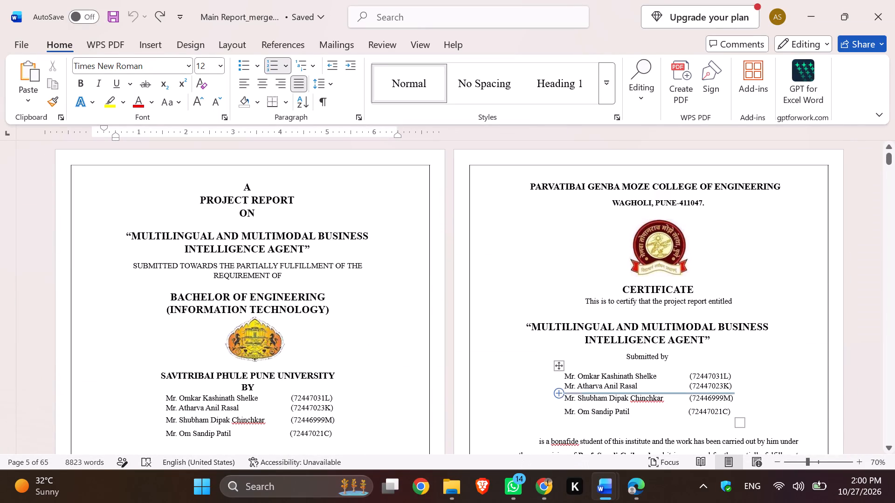
scroll(540, 349, "down", 3)
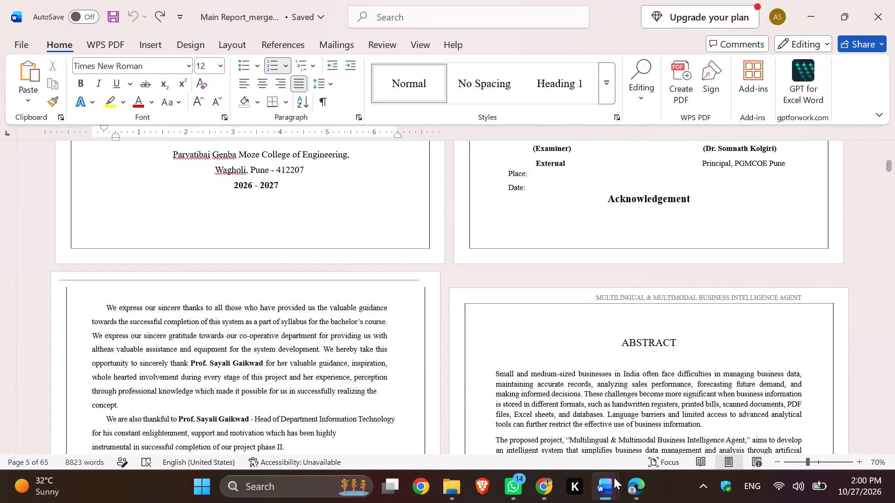
scroll(707, 324, "down", 3)
scroll(707, 324, "up", 1)
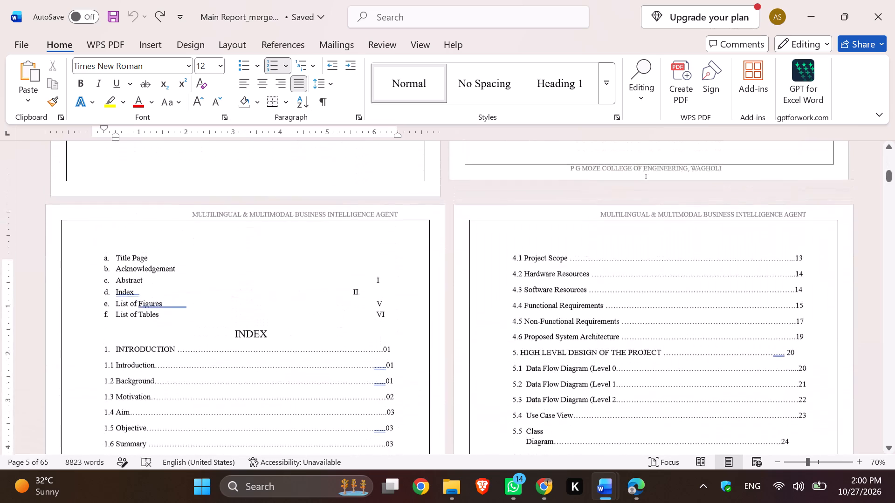
scroll(707, 324, "up", 1)
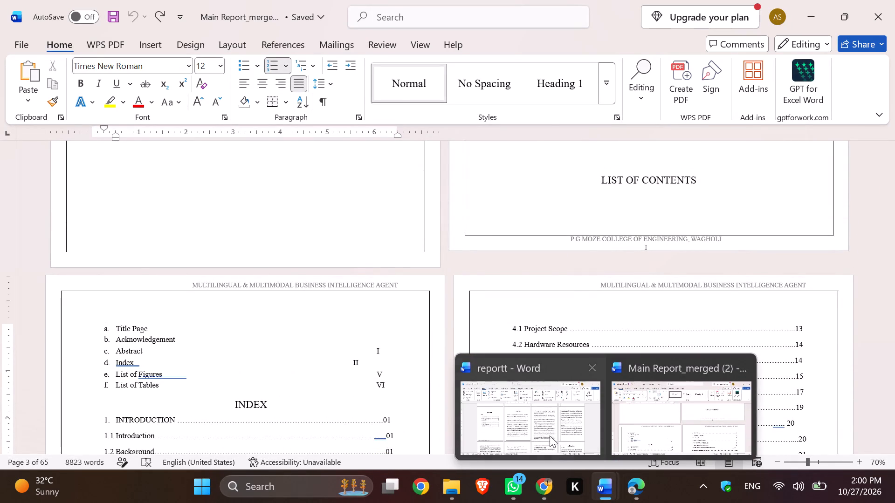
Switch to the reportt document at its Chapter 1 Introduction page.
left_click(549, 433)
scroll(358, 342, "up", 4, "ctrl")
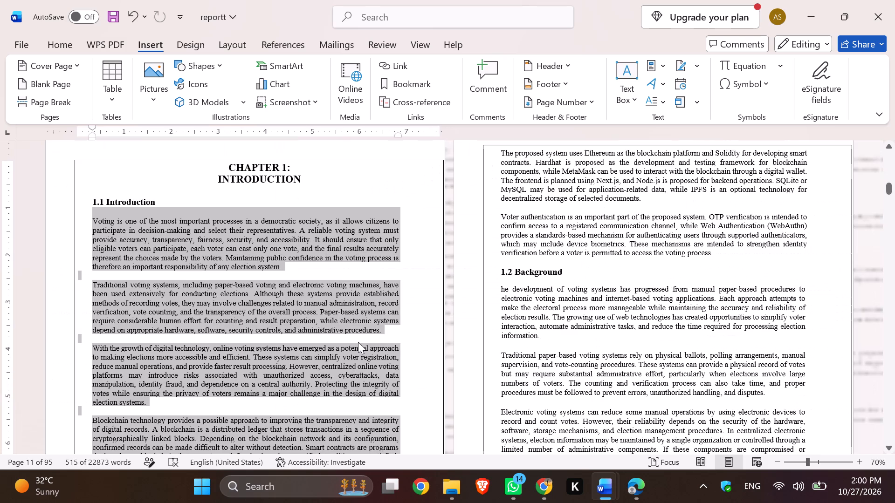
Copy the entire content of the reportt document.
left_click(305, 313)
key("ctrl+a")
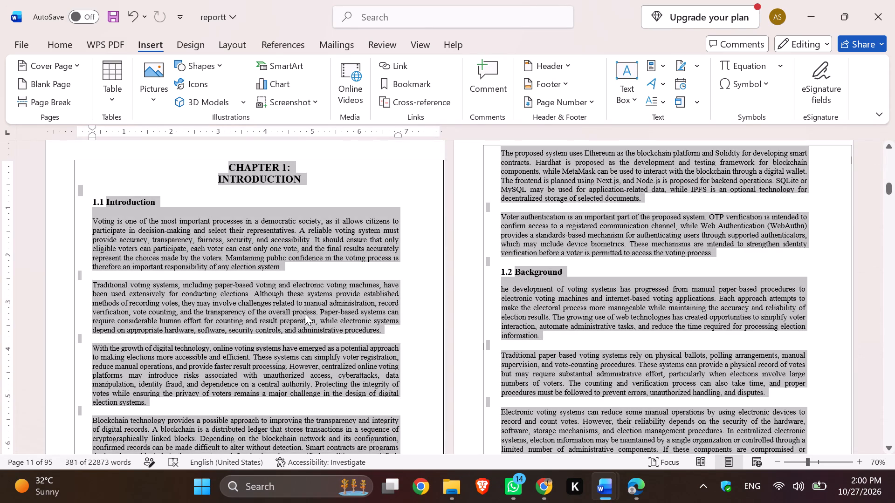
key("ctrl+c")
Remove the page border from the whole reportt document by choosing the None border setting.
left_click(387, 163)
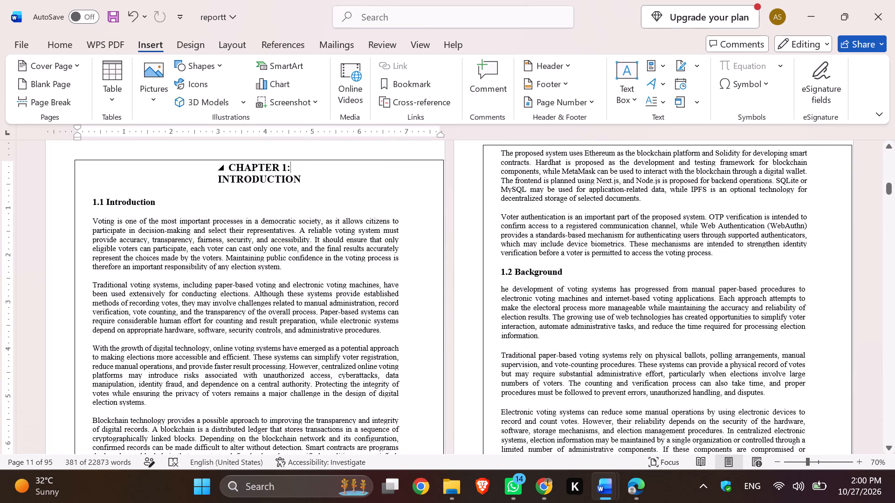
left_click(232, 48)
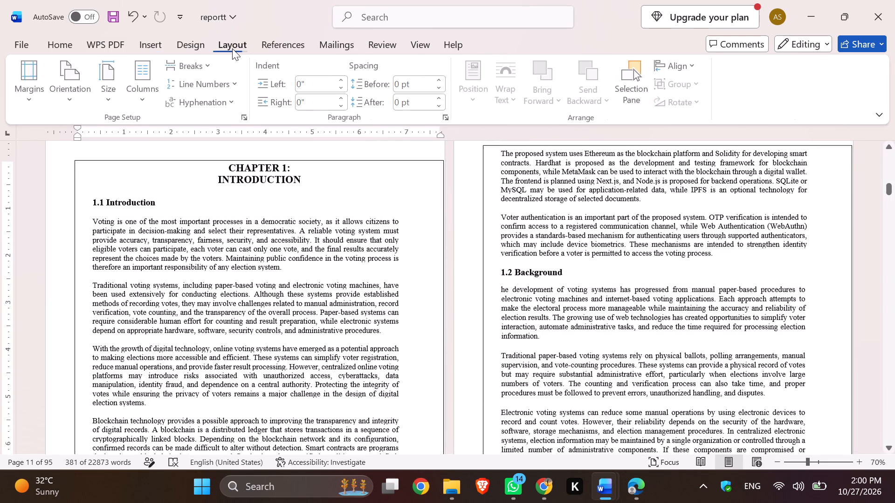
left_click(301, 43)
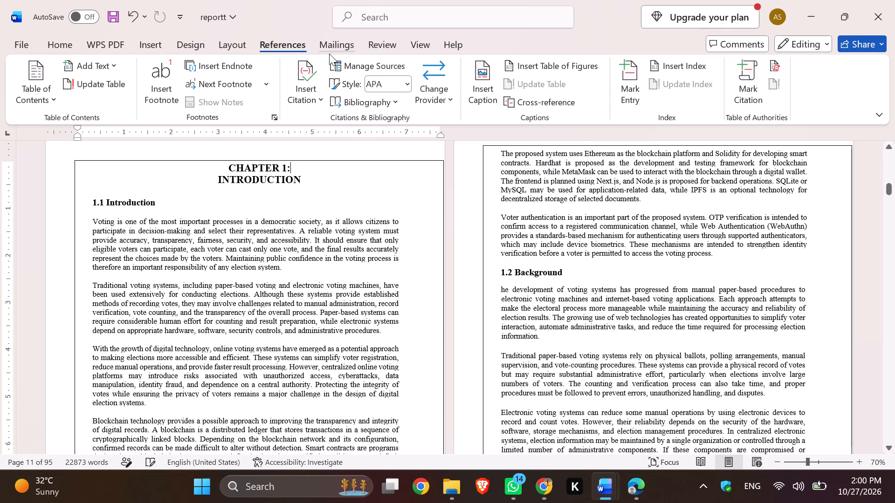
left_click(334, 48)
left_click(202, 50)
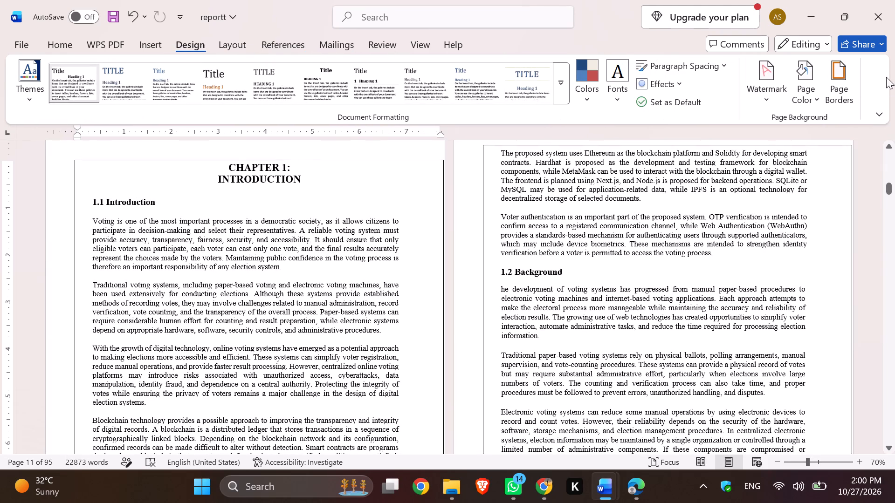
left_click_drag(852, 89, 829, 94)
left_click(829, 94)
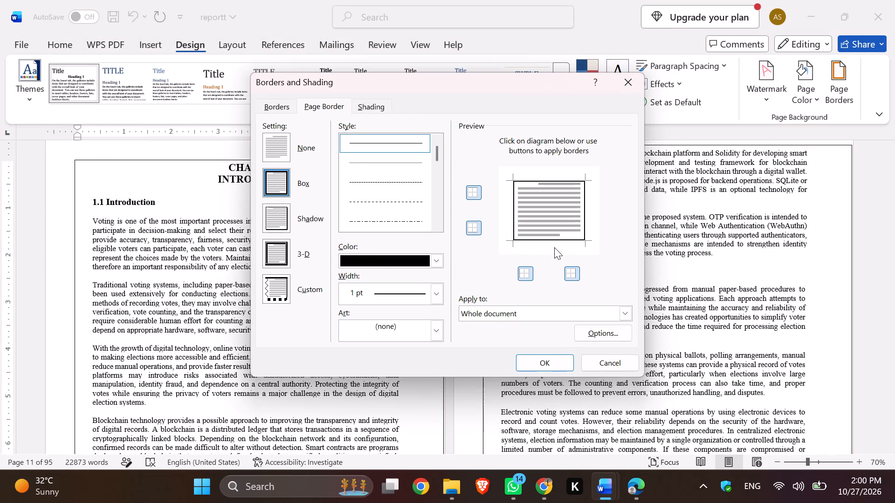
left_click(279, 209)
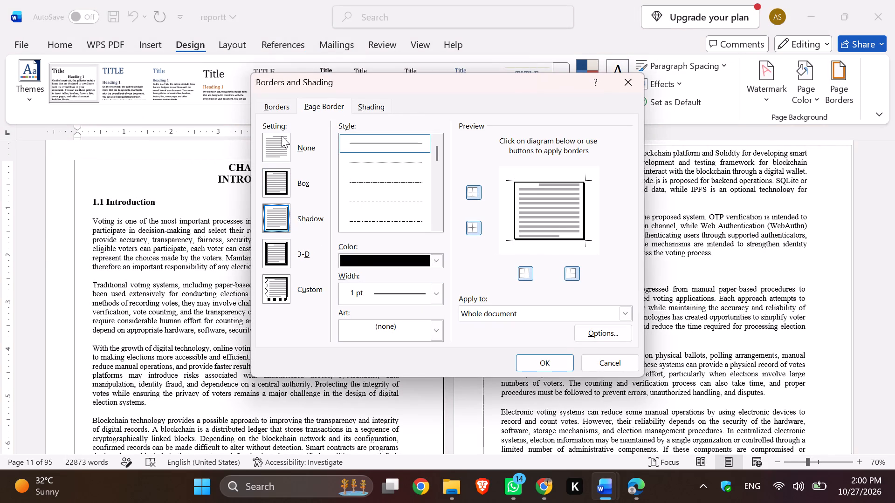
left_click(282, 136)
left_click(552, 362)
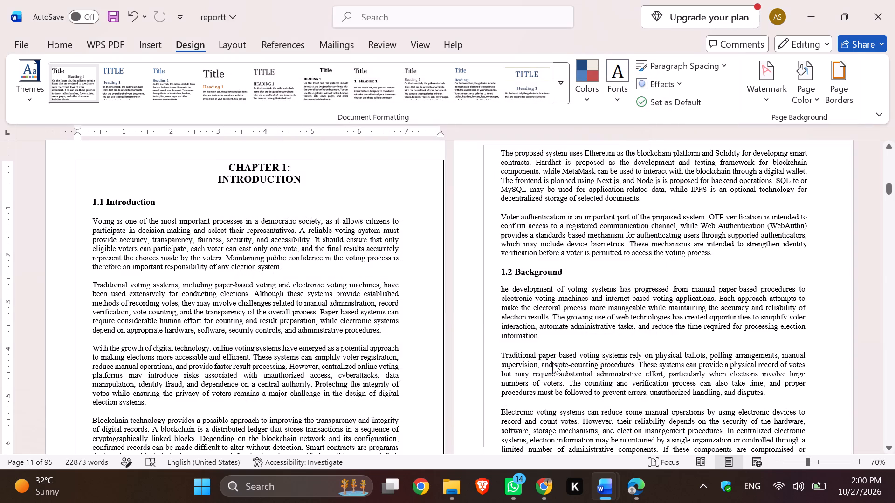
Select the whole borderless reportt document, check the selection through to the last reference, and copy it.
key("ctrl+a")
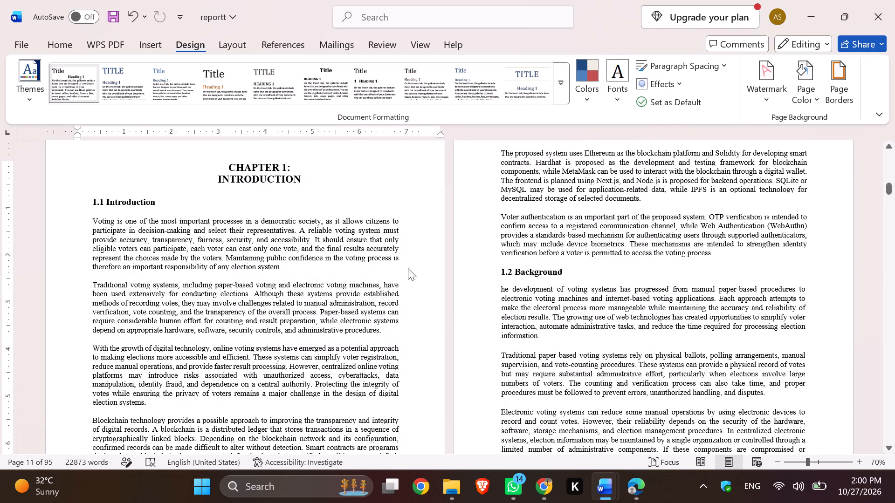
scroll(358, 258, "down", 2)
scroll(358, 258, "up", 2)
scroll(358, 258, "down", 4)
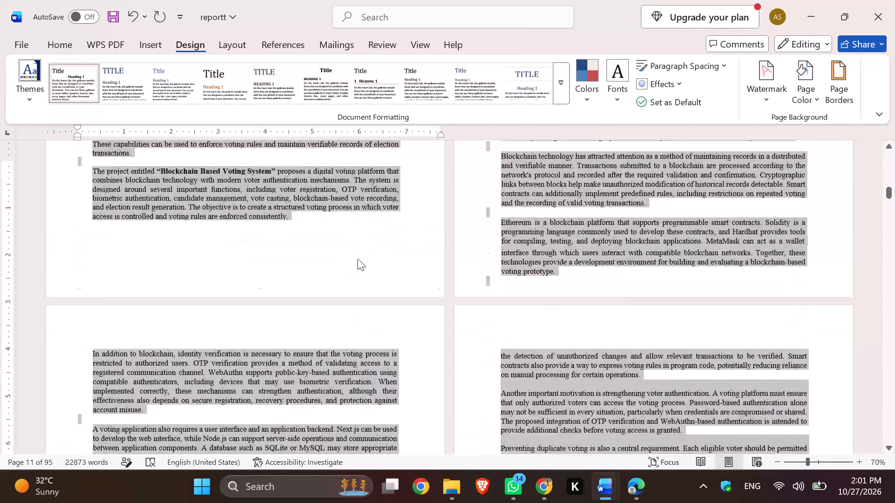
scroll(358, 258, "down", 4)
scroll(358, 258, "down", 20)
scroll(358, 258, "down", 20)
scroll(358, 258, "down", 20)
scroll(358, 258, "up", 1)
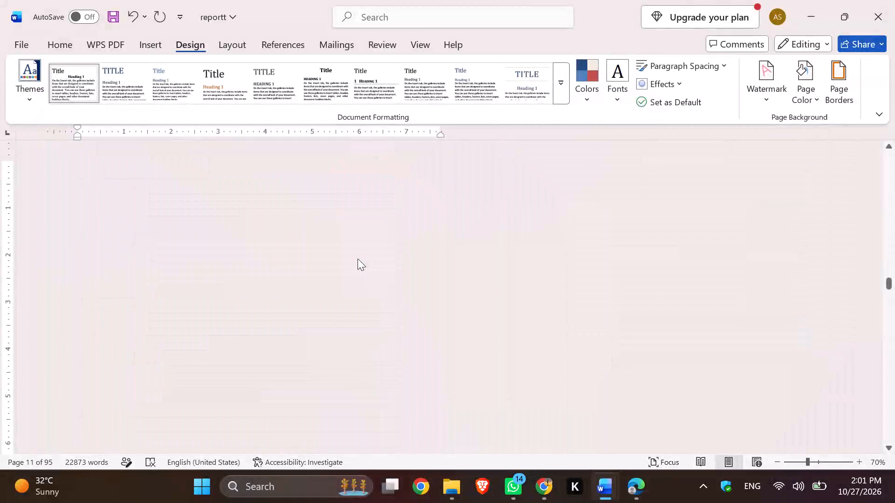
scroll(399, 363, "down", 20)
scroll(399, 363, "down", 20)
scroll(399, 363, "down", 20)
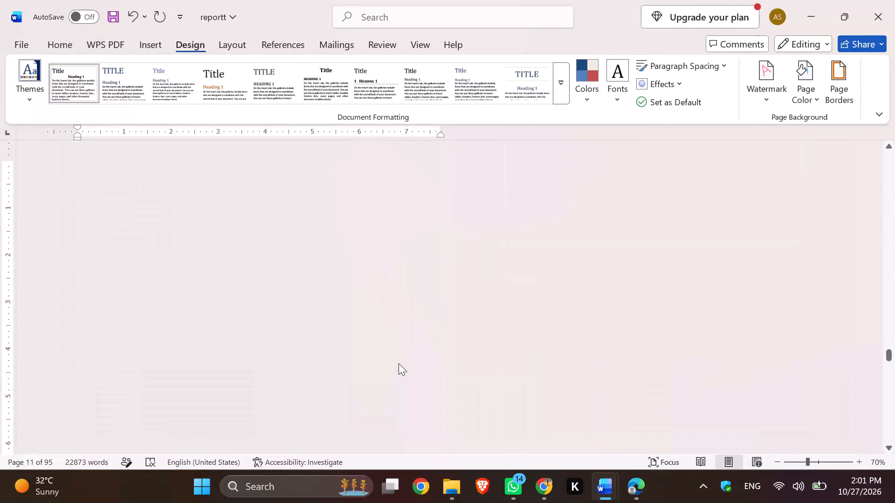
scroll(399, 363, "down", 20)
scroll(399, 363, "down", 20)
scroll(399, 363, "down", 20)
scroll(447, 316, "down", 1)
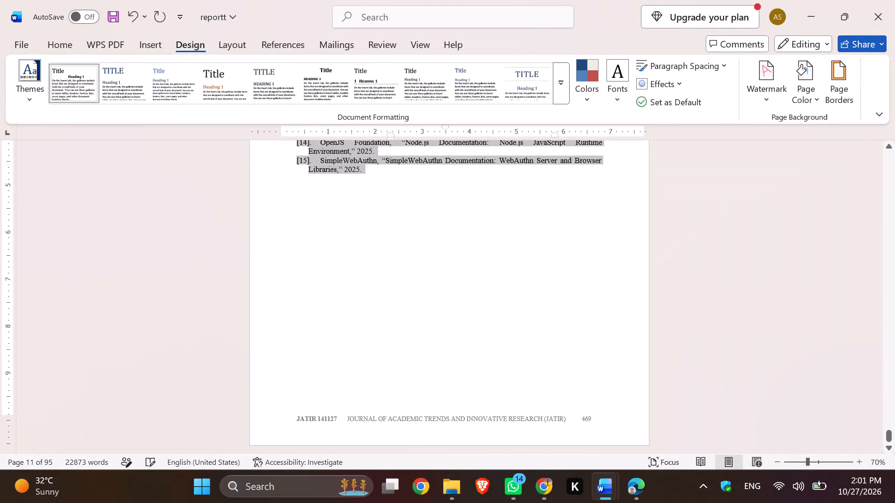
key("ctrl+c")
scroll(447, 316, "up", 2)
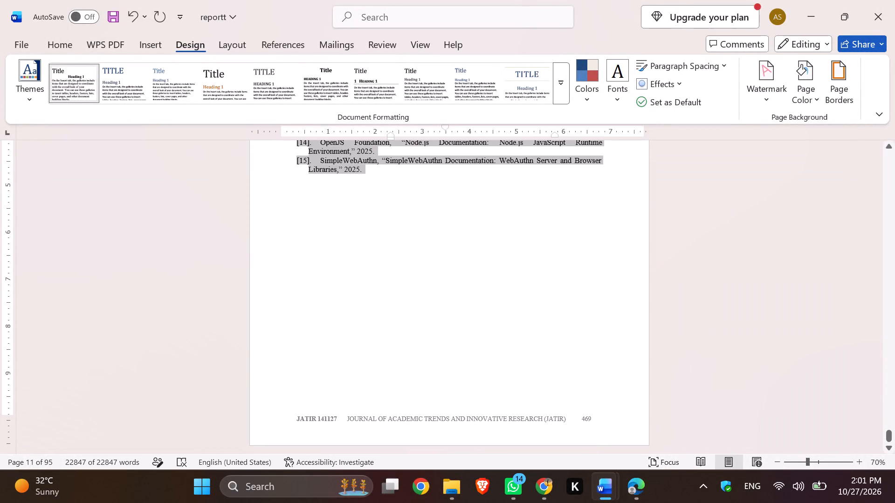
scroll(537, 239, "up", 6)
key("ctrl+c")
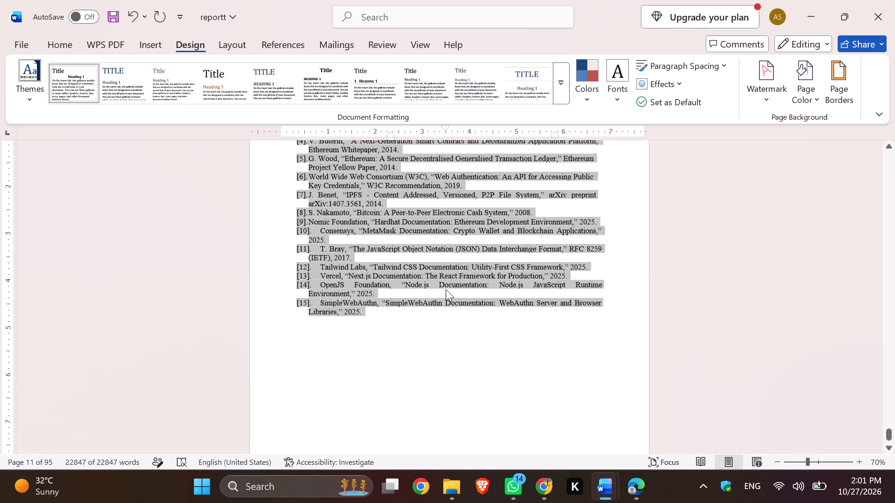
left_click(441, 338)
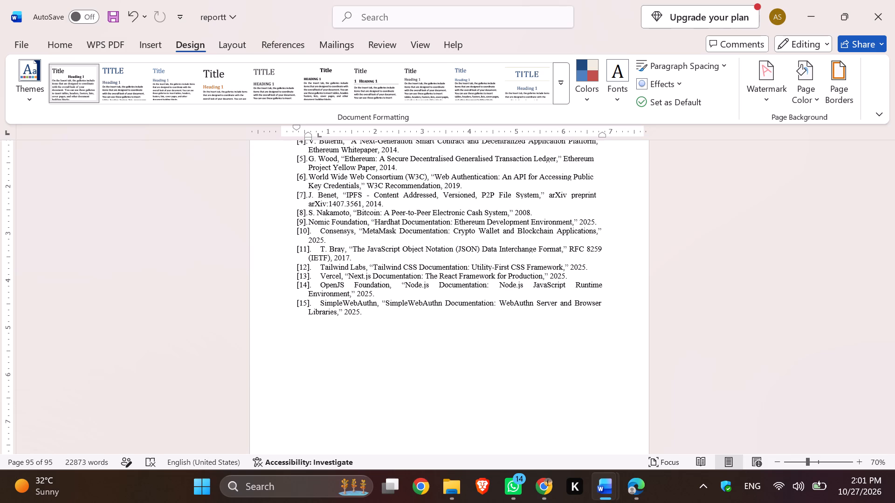
Examine the reportt document's published paper, Chapters 7 and 8, references and Annexure D, ending at the paper's title page.
scroll(441, 338, "up", 5)
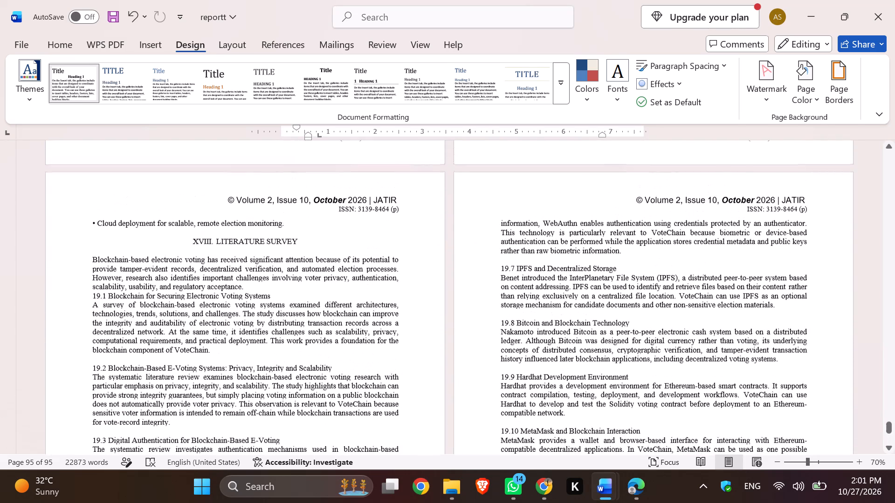
left_click(638, 275)
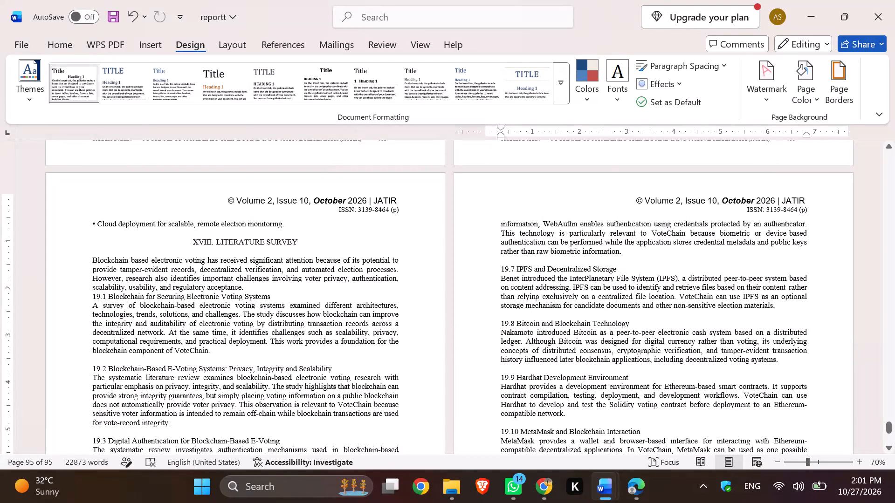
left_click_drag(504, 229, 675, 401)
left_click(675, 401)
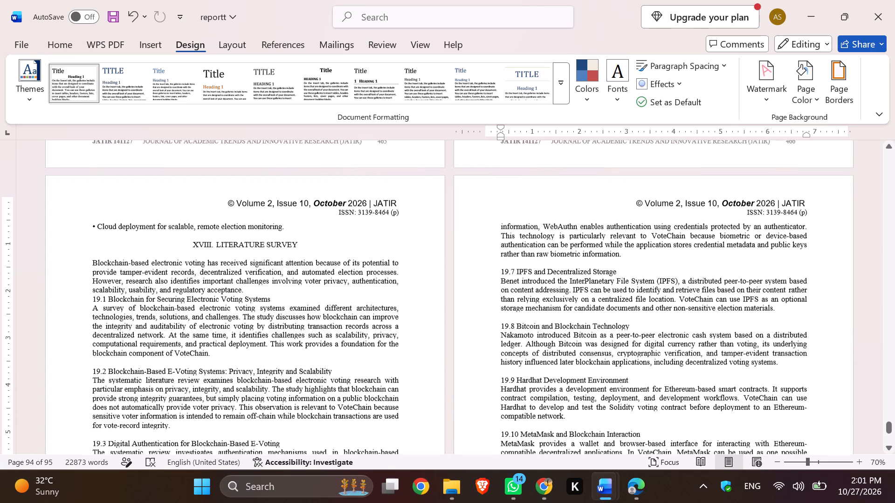
scroll(675, 401, "up", 1)
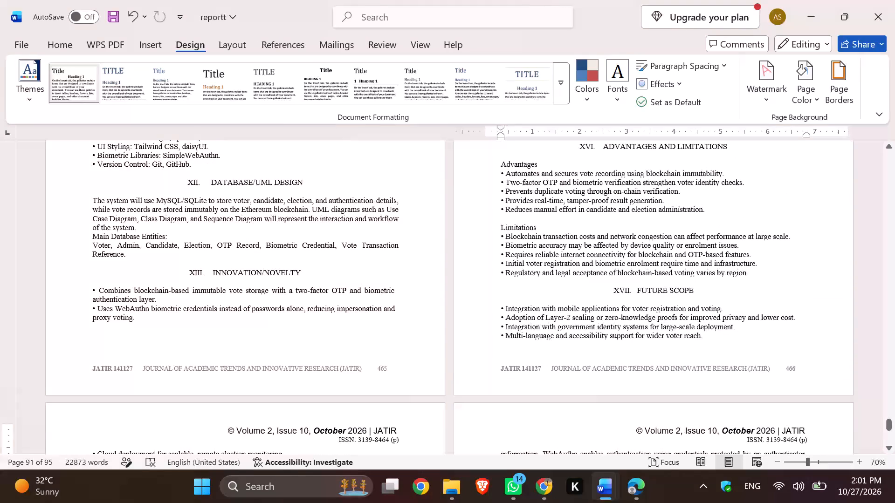
scroll(675, 401, "up", 18)
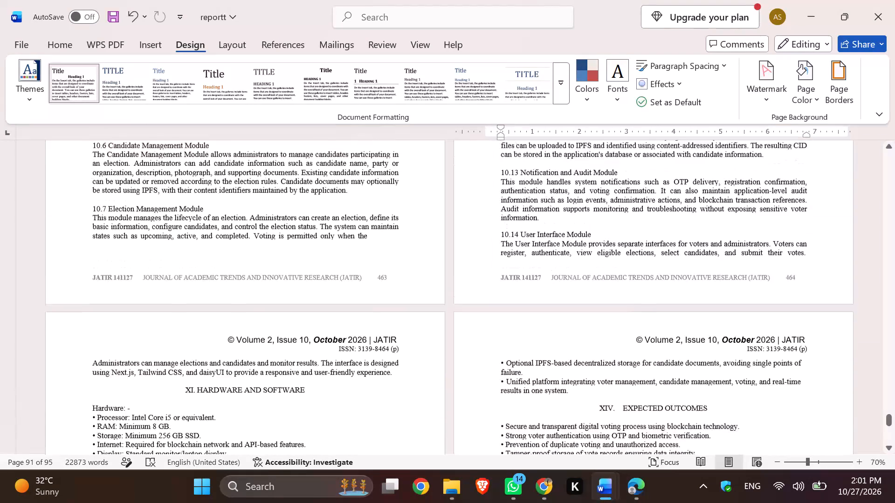
scroll(675, 401, "up", 15)
scroll(675, 401, "down", 1)
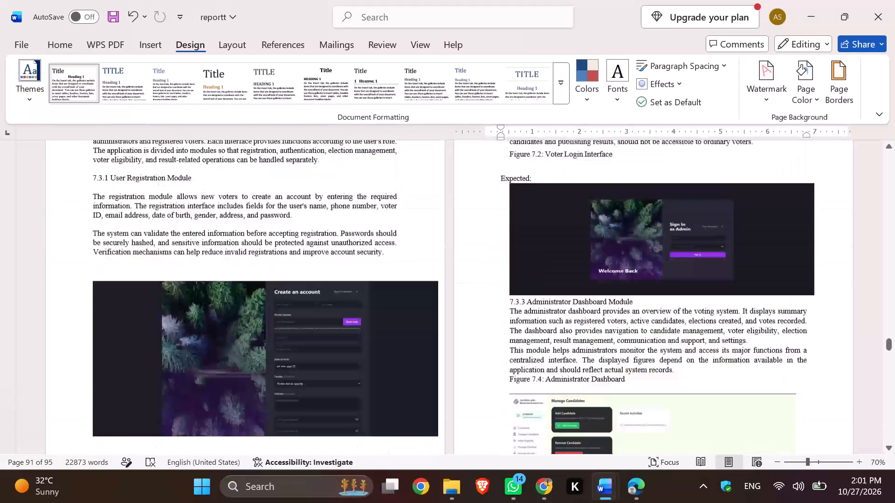
scroll(675, 401, "down", 1)
scroll(675, 401, "up", 1)
scroll(675, 401, "down", 3)
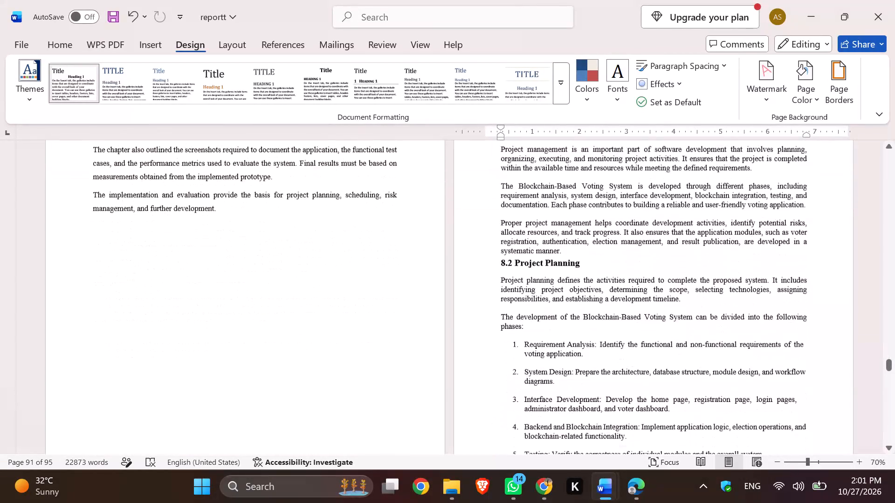
scroll(675, 401, "down", 4)
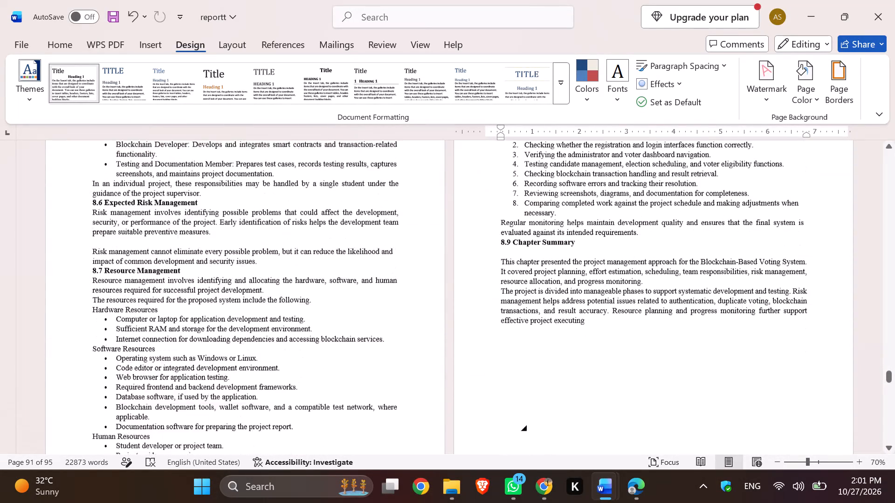
scroll(675, 401, "down", 2)
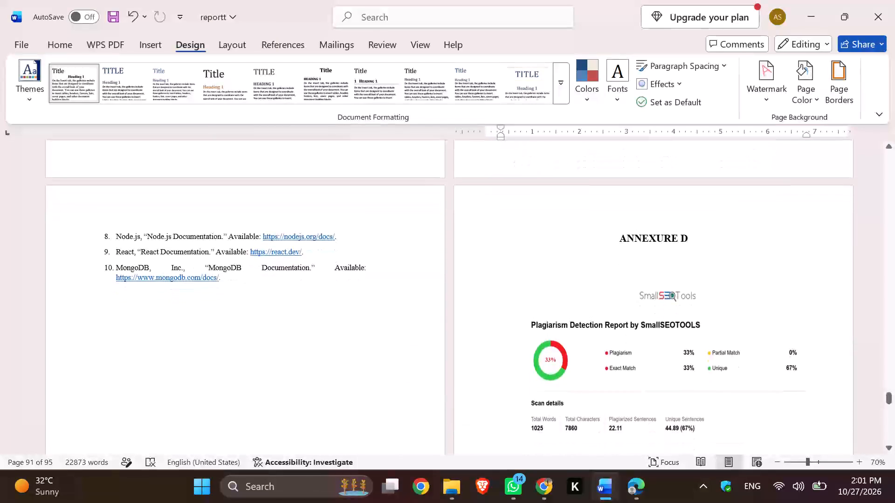
scroll(675, 401, "left", 1)
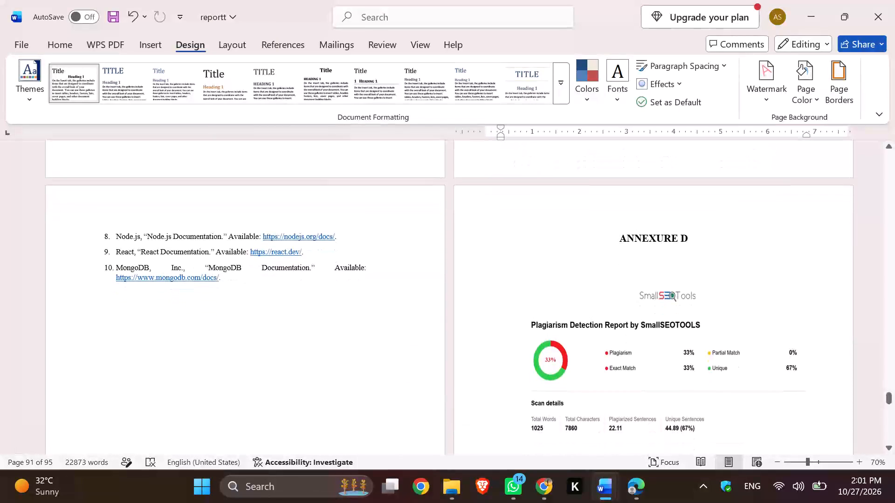
scroll(675, 401, "left", 1)
scroll(553, 354, "down", 3)
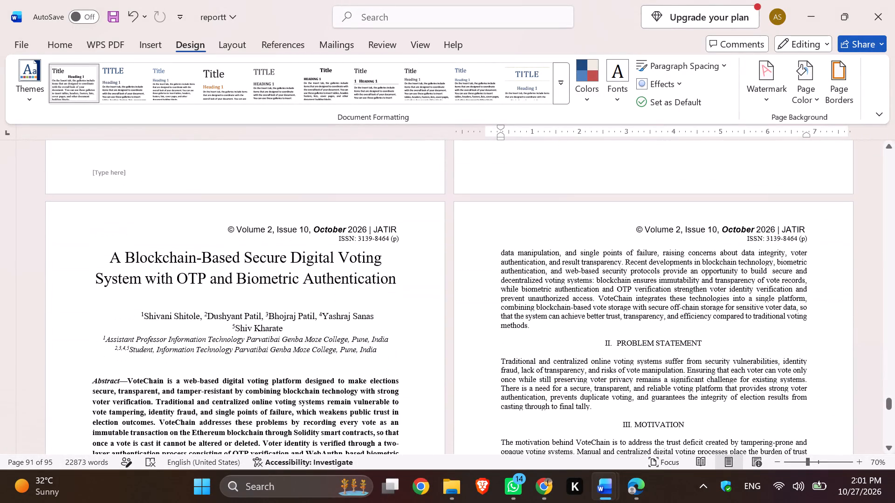
Copy the entire content of the reportt document and switch back to the Main Report_merged document.
left_click_drag(220, 221, 372, 342)
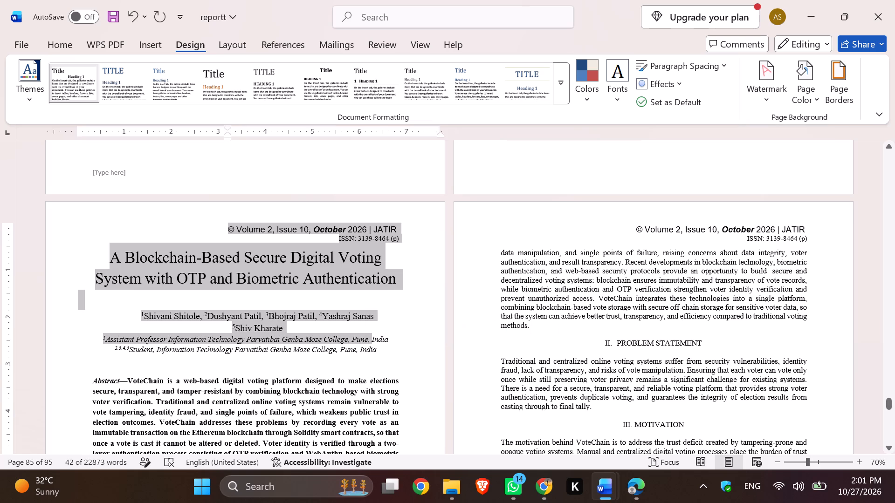
key("ctrl+a")
key("ctrl+c")
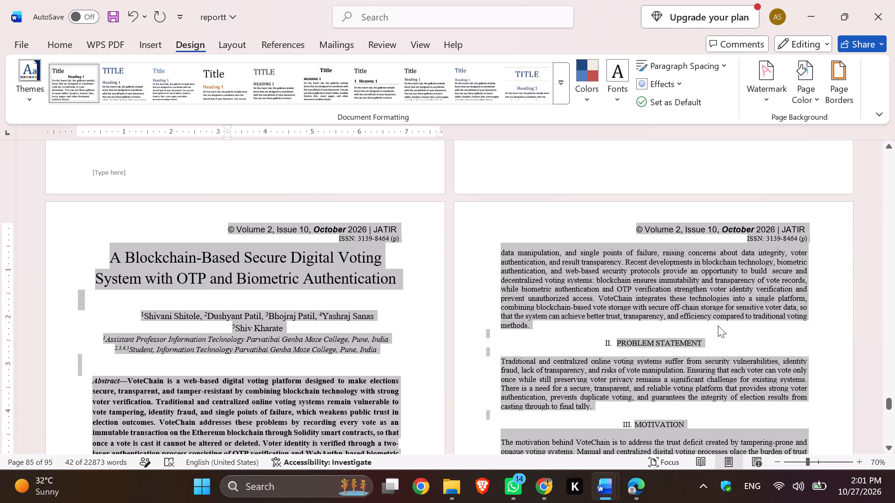
left_click(659, 419)
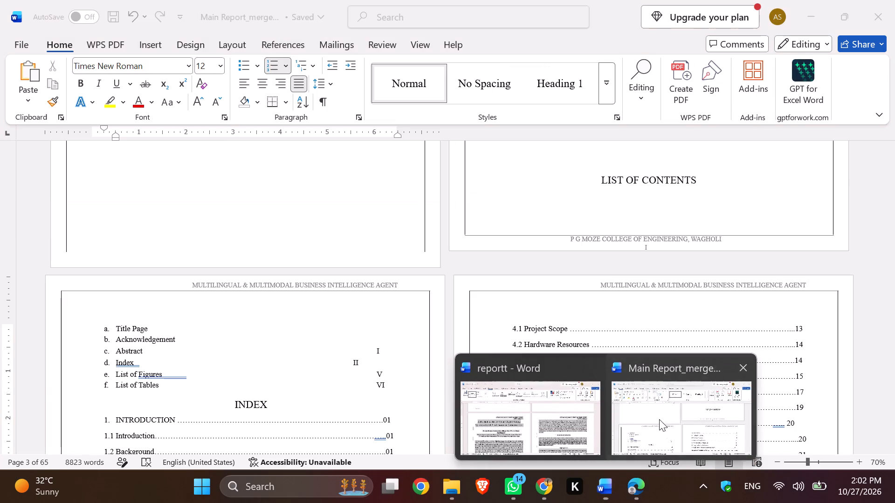
Replace the entire content of the Main Report_merged document with the copied blockchain voting report.
key("ctrl+a")
key("ctrl+v")
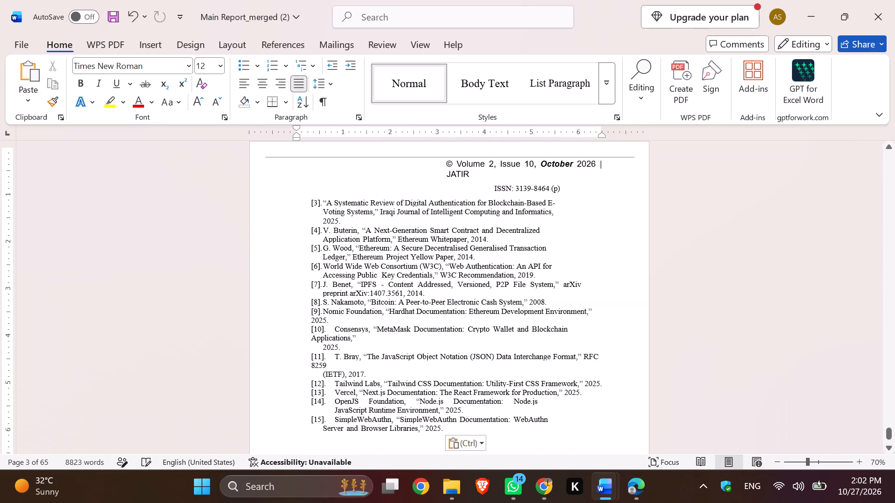
Examine the pasted VoteChain paper pages, from the references back to the proposed methodology.
scroll(626, 334, "up", 6)
scroll(626, 334, "down", 4)
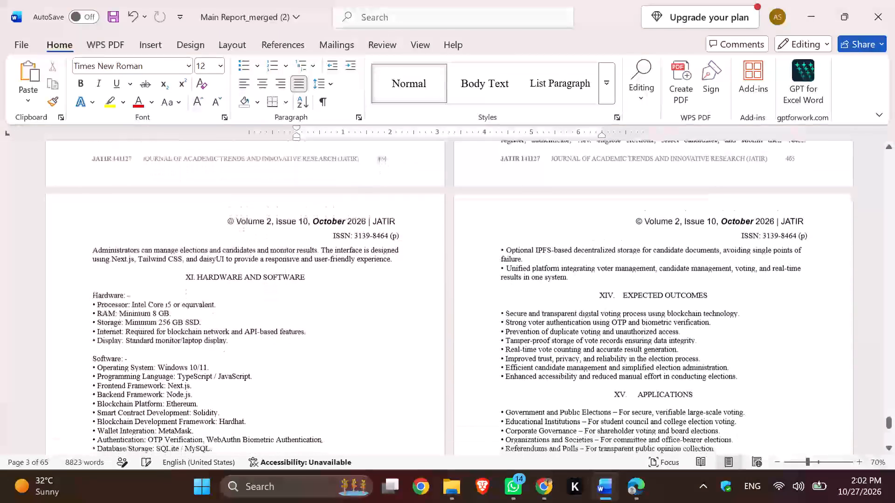
scroll(626, 334, "down", 1)
scroll(626, 334, "down", 2, "ctrl")
scroll(626, 334, "up", 4)
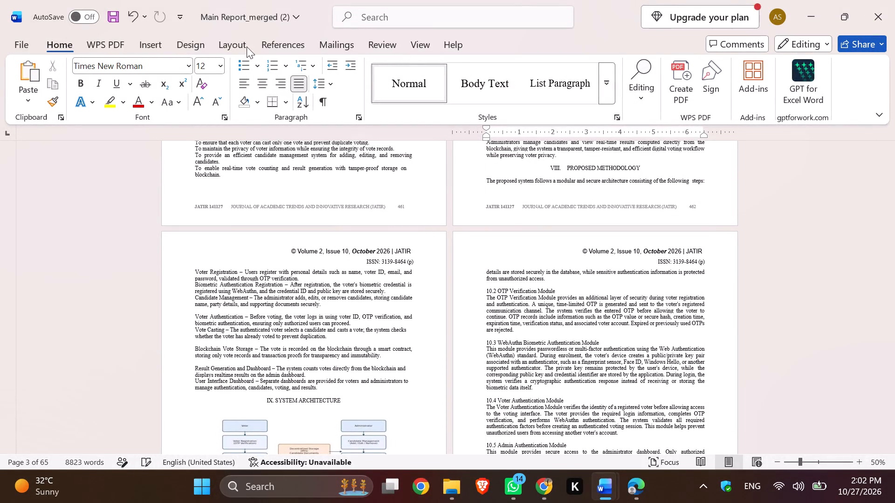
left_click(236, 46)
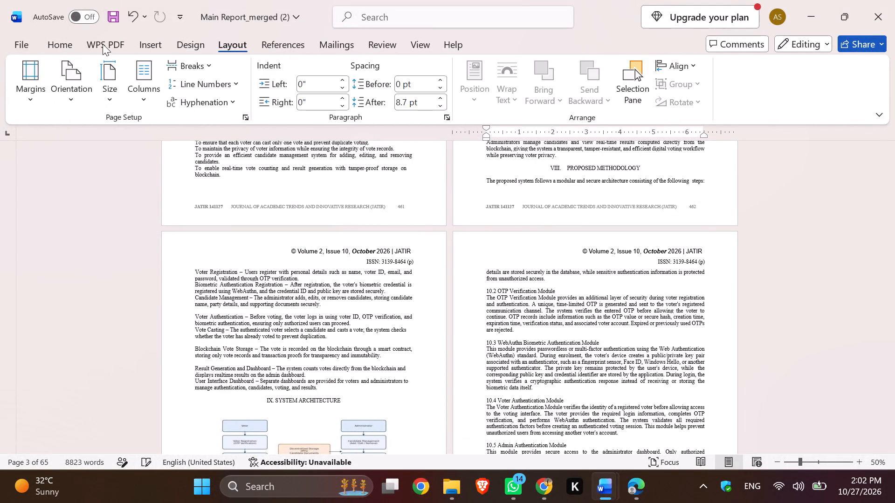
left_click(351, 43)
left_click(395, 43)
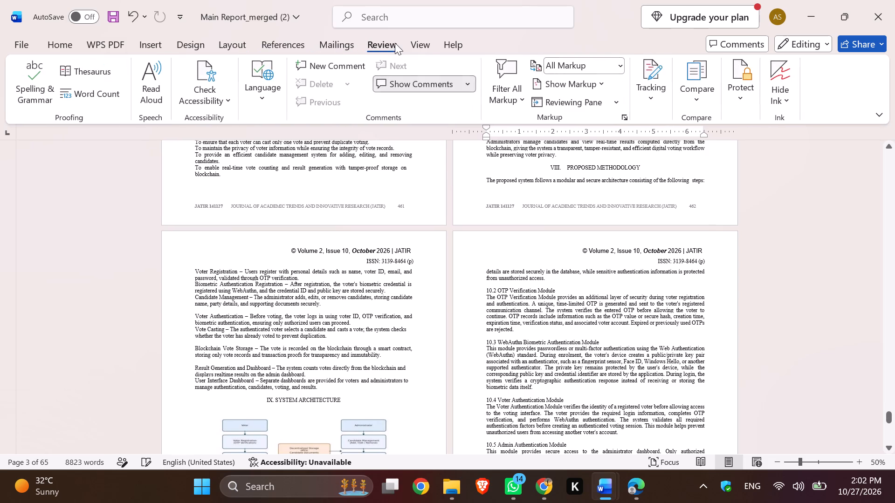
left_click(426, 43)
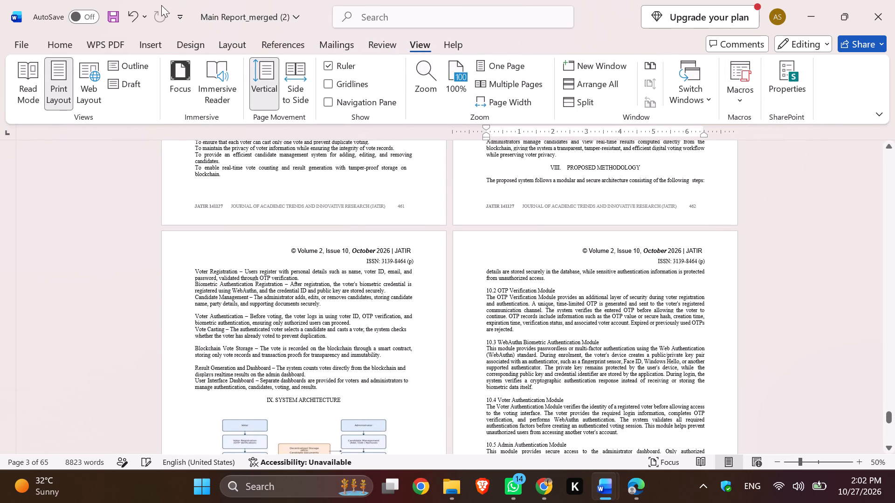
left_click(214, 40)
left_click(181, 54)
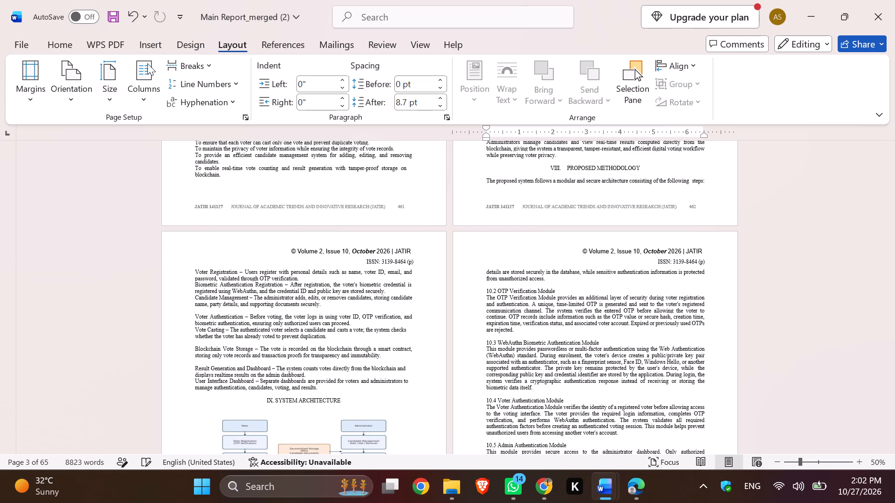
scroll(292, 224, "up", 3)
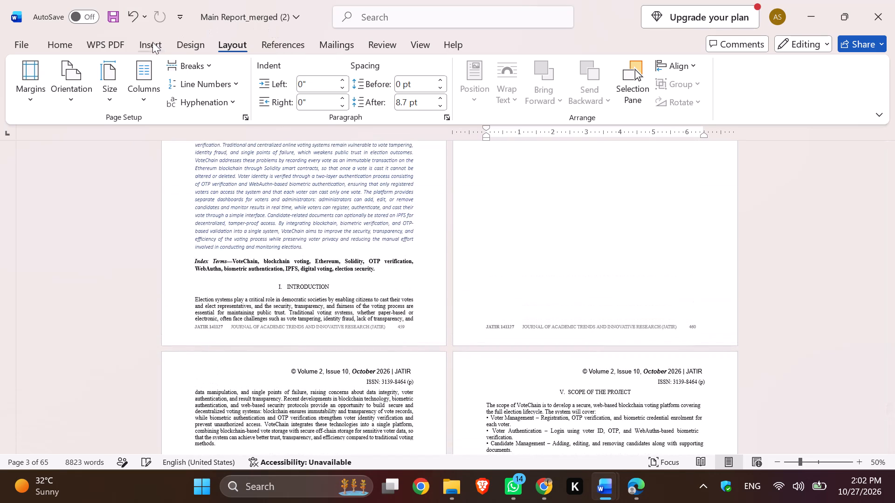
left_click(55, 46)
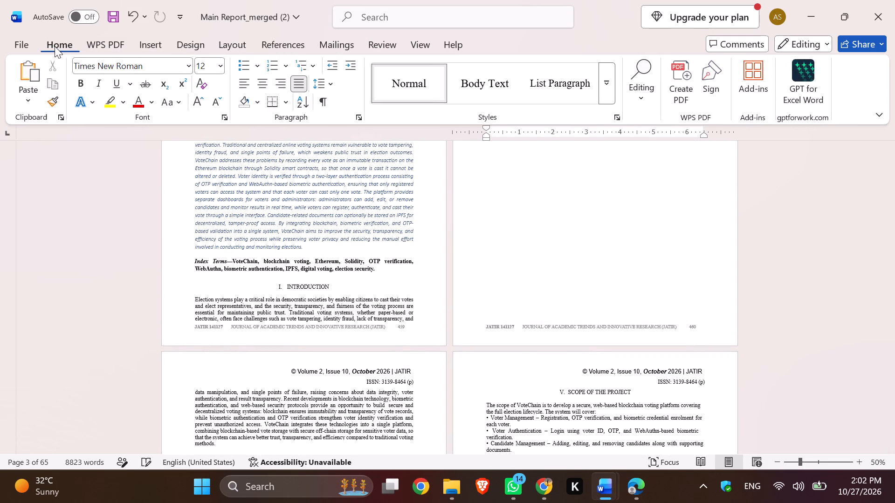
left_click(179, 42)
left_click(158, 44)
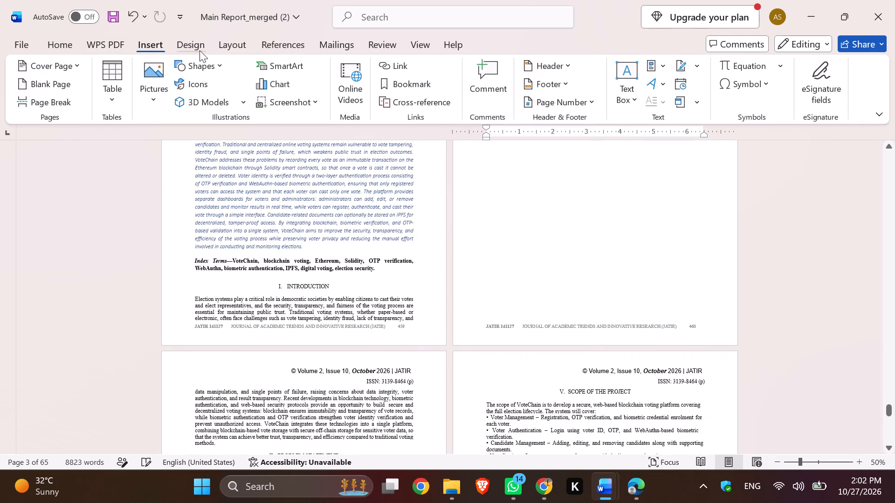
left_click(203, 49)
Insert the built-in Blank header in the document.
left_click(146, 47)
left_click(553, 61)
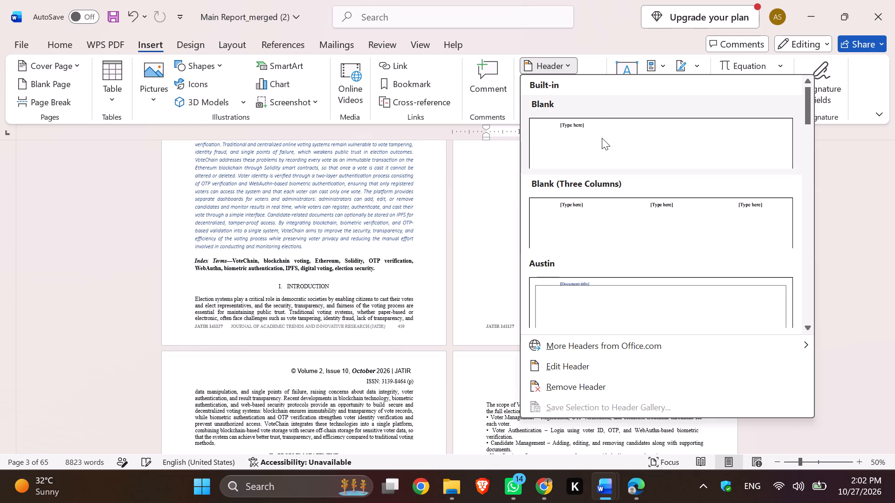
left_click(601, 138)
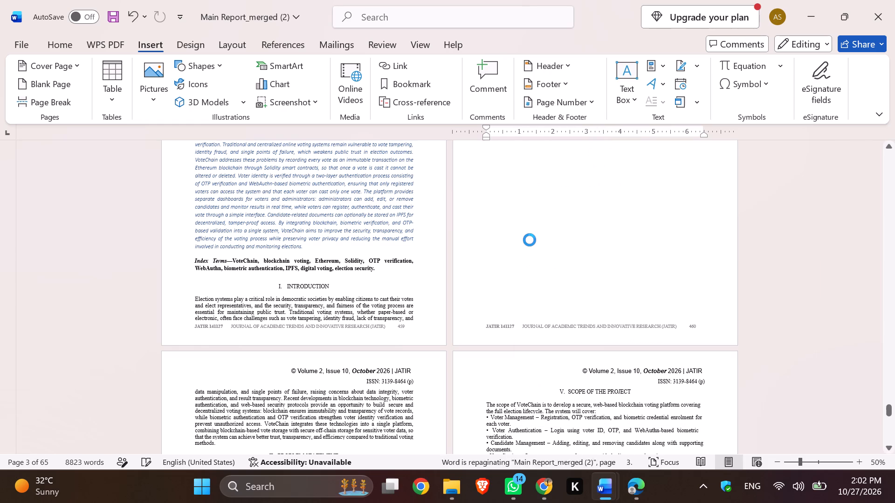
scroll(530, 240, "up", 1)
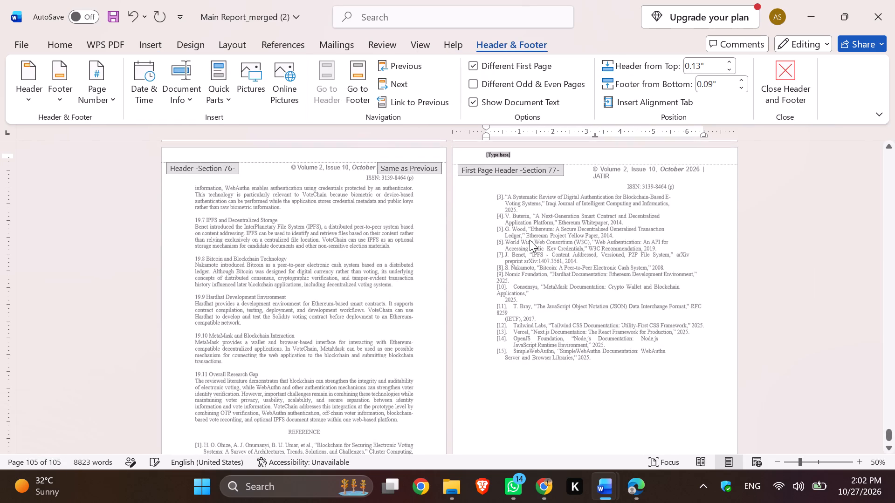
scroll(530, 240, "up", 1)
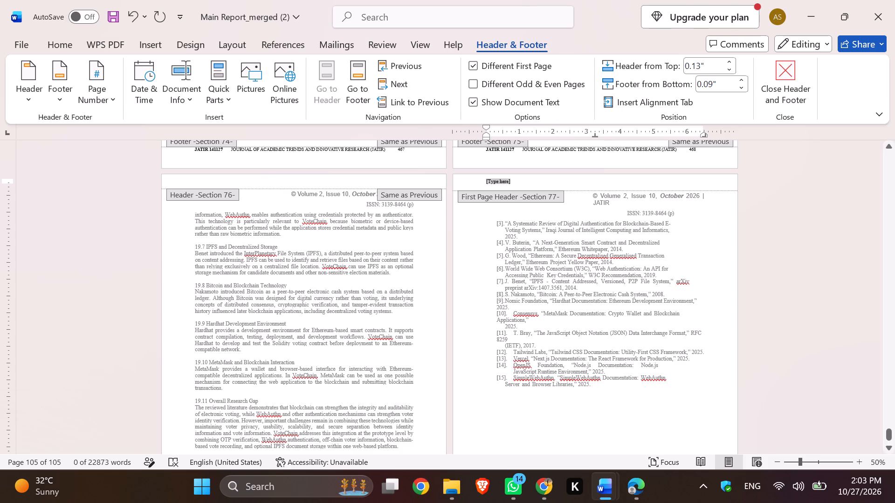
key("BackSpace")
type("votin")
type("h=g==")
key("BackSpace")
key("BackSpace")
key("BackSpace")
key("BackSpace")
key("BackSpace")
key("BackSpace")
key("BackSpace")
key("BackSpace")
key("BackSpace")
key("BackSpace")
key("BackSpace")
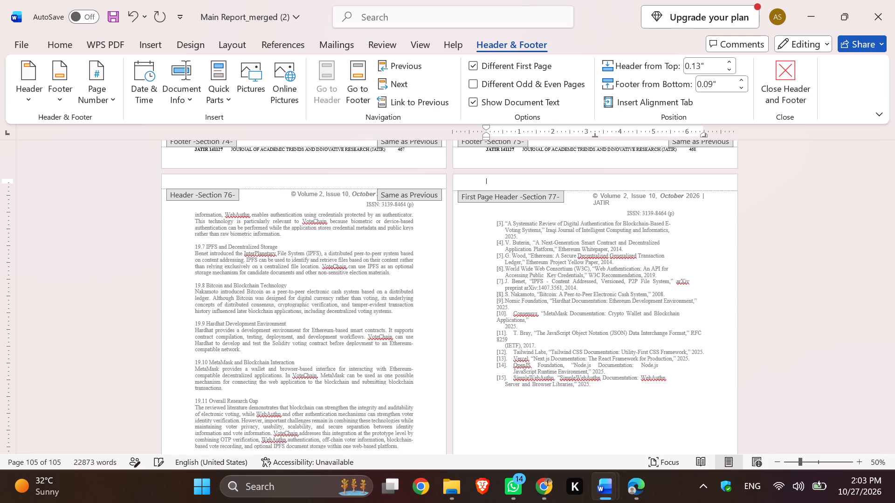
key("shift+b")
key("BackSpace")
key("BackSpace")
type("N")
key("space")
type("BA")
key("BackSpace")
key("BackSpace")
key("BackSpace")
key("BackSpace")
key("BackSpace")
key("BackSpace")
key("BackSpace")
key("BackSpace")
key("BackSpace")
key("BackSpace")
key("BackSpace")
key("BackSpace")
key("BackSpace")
Enter "Blockchain based voting system" as the header text on the last references page.
type("Blockchain based voting system")
key("space")
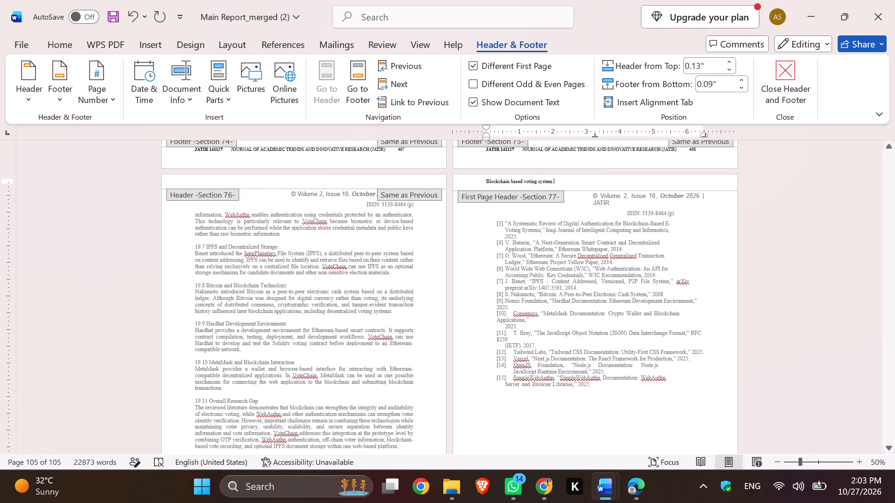
Align the "Blockchain based voting system" header text to the right and return to the document body.
left_click_drag(558, 183, 489, 175)
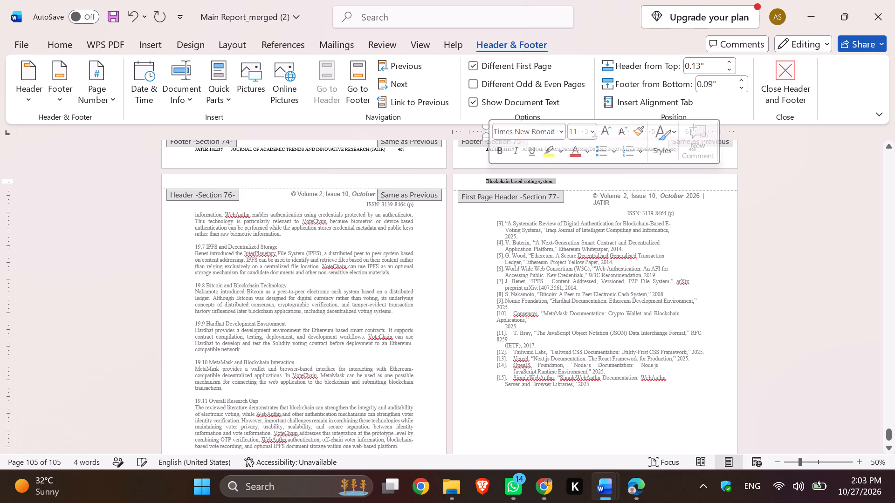
left_click(55, 36)
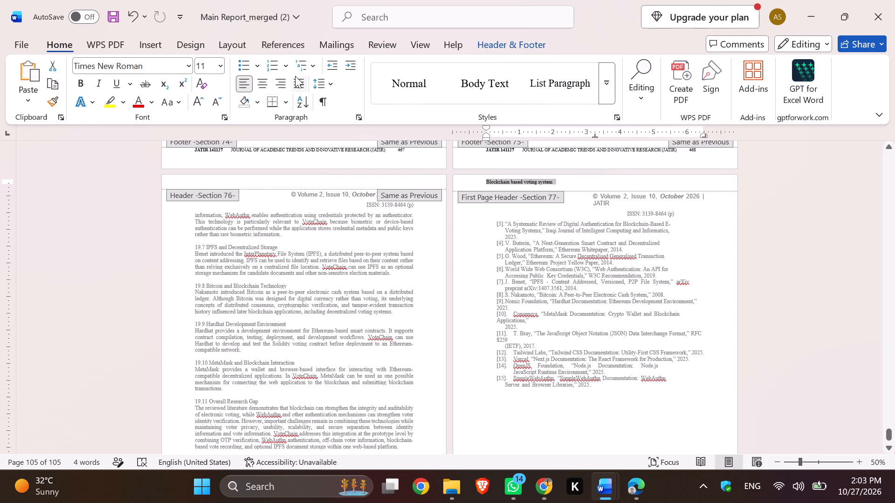
left_click(282, 80)
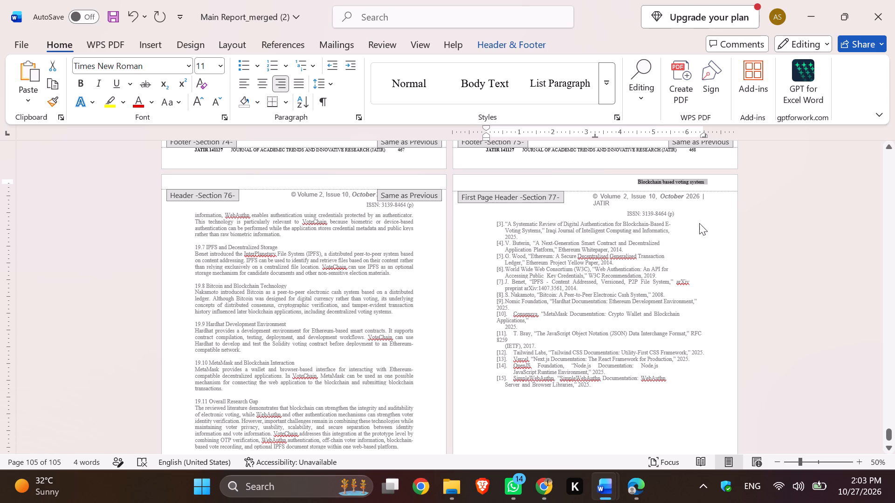
left_click(699, 223)
scroll(699, 223, "down", 2)
double_click(655, 338)
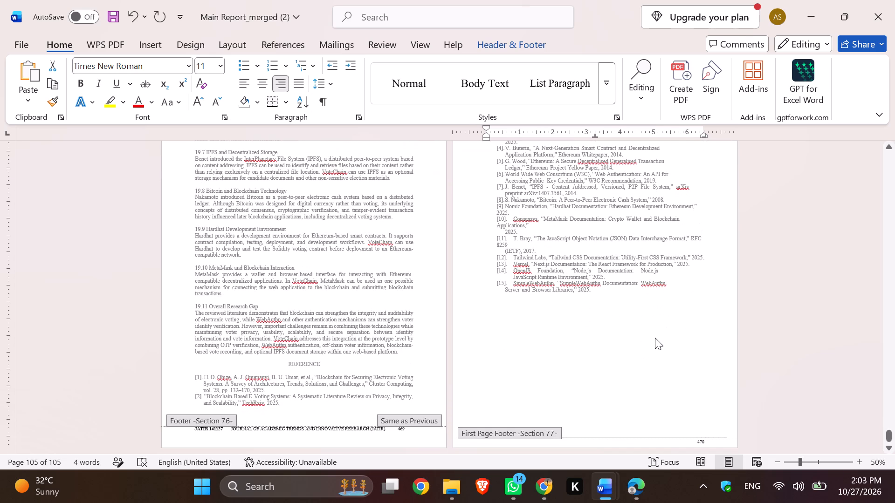
Apply a 1 pt Box page border in automatic colour to the whole document.
scroll(591, 365, "down", 1)
scroll(591, 365, "up", 1)
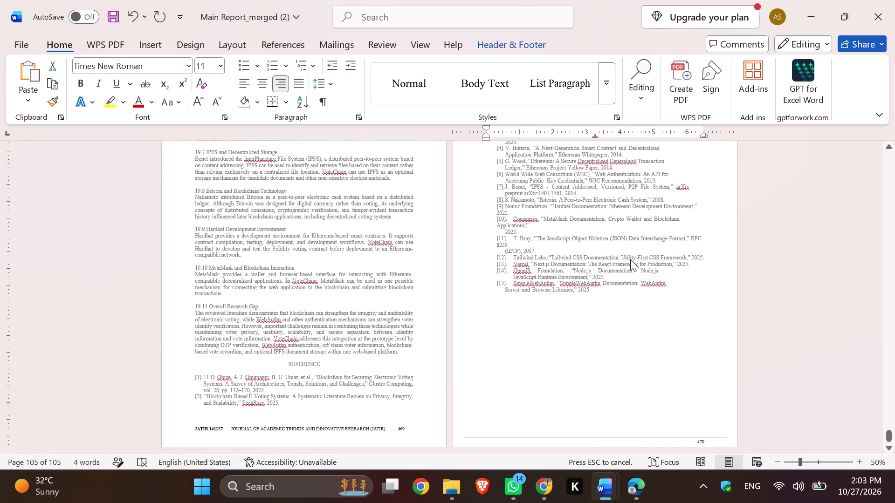
scroll(630, 259, "down", 2)
scroll(630, 259, "up", 2)
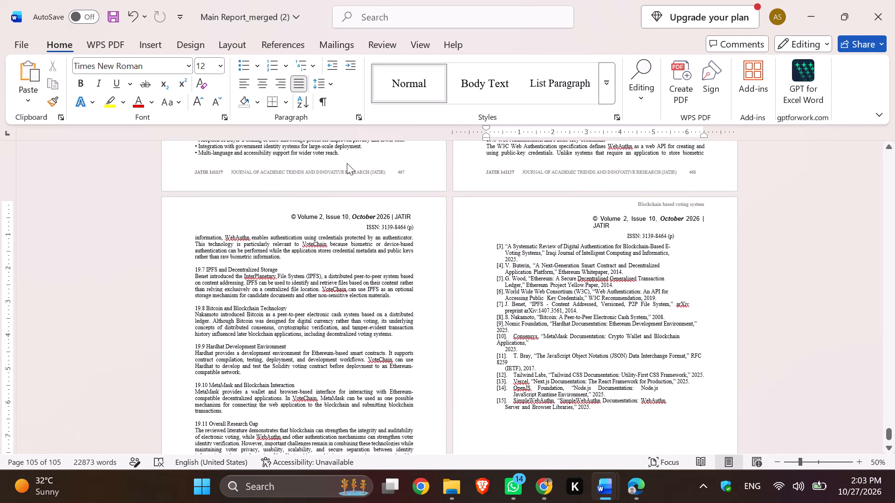
left_click(178, 41)
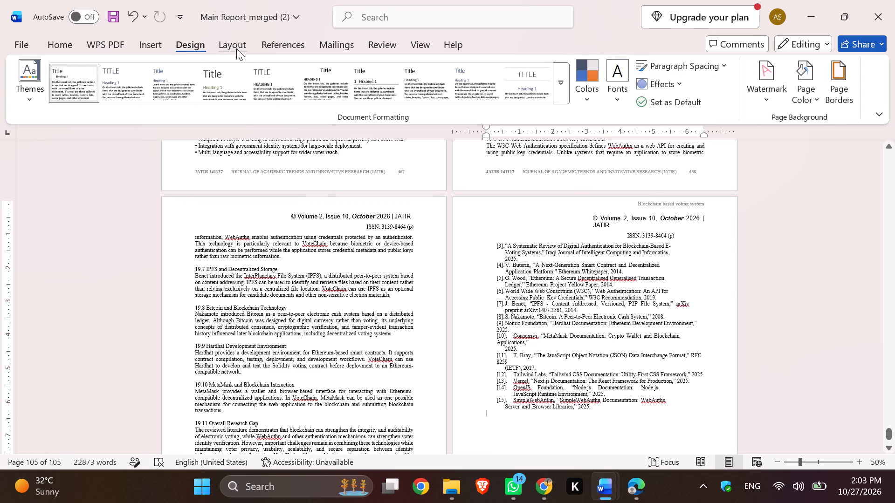
left_click(856, 97)
left_click(843, 93)
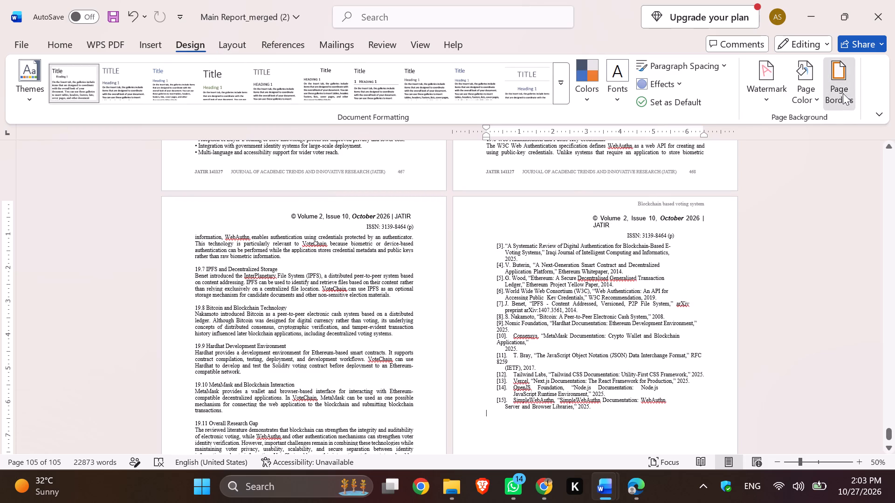
left_click(274, 192)
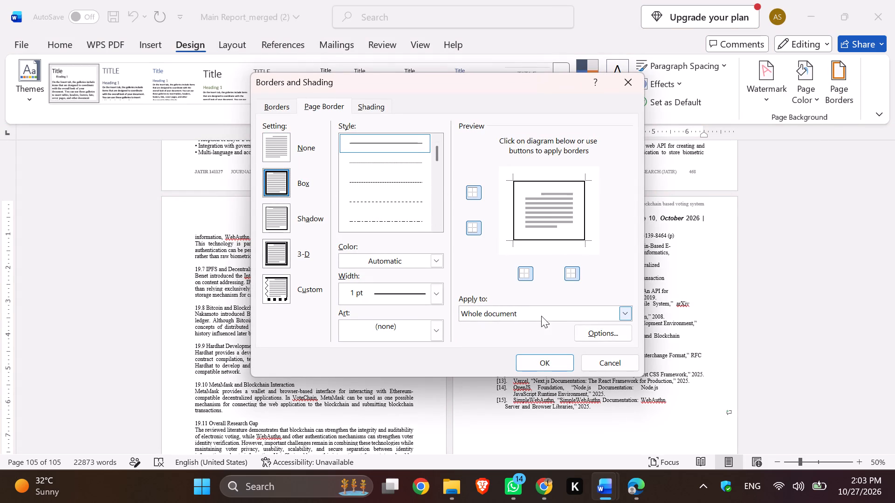
left_click(546, 362)
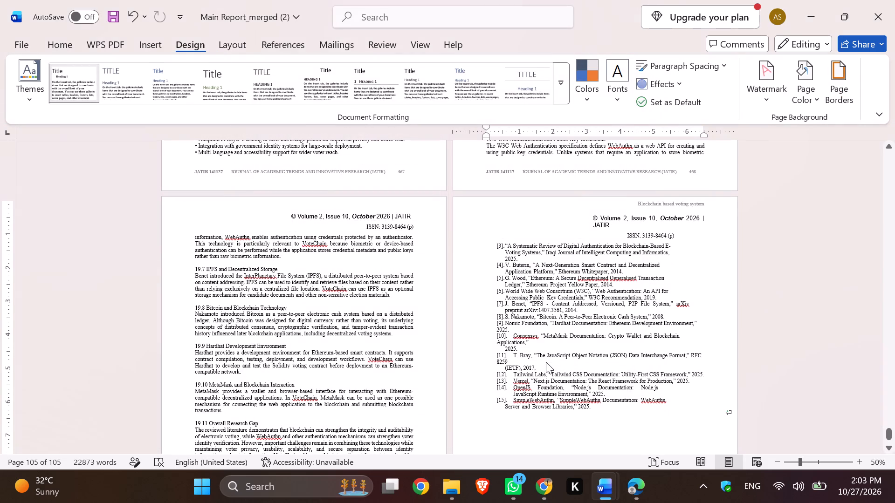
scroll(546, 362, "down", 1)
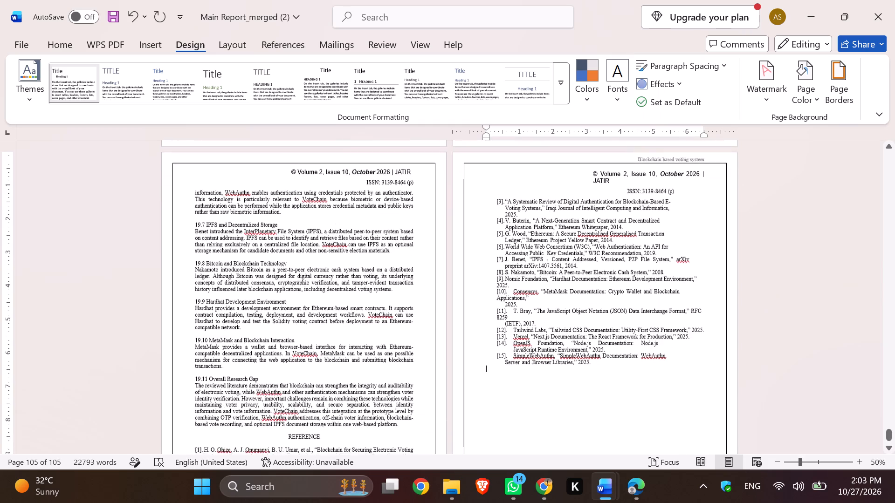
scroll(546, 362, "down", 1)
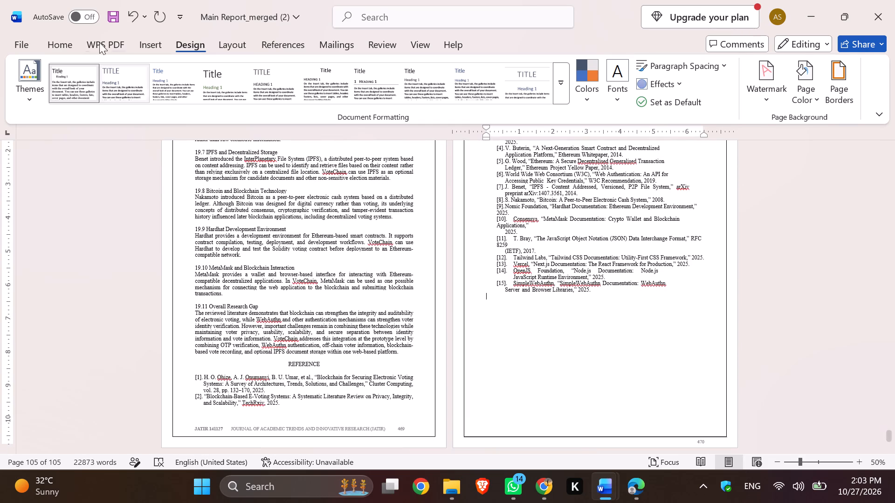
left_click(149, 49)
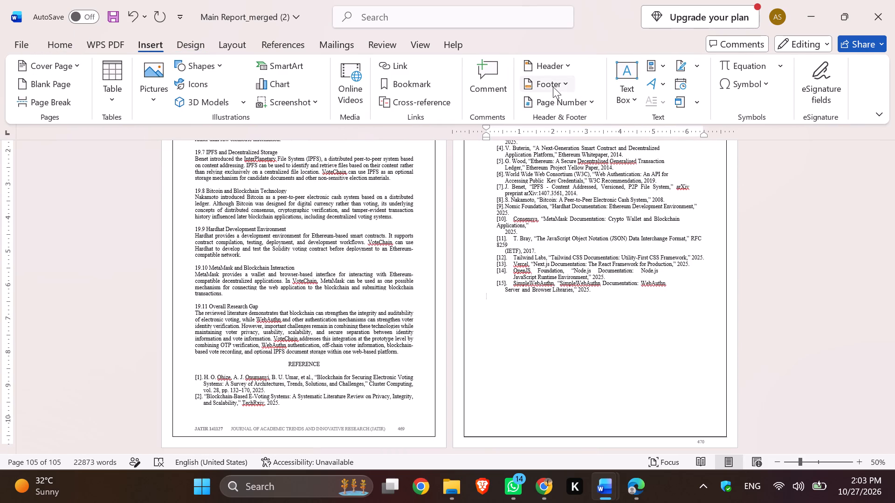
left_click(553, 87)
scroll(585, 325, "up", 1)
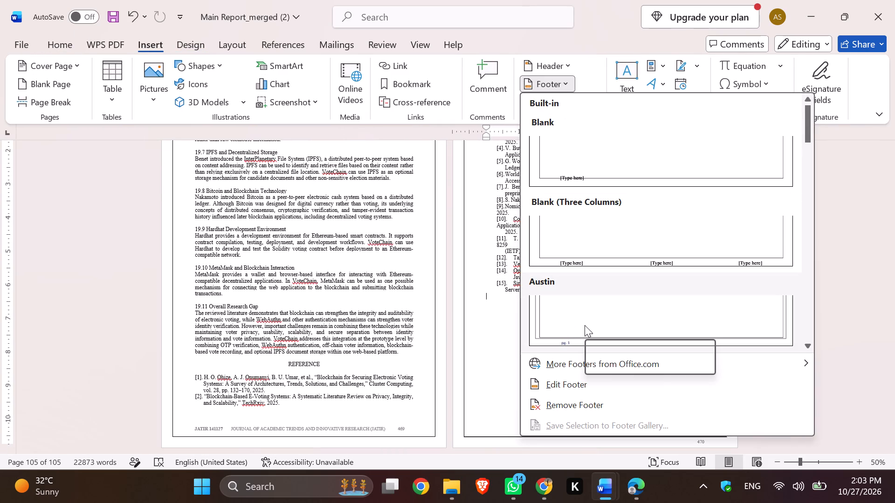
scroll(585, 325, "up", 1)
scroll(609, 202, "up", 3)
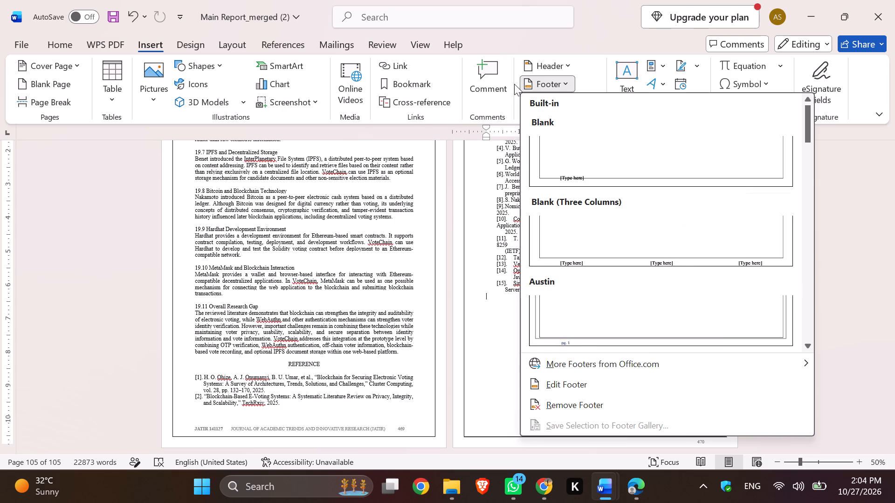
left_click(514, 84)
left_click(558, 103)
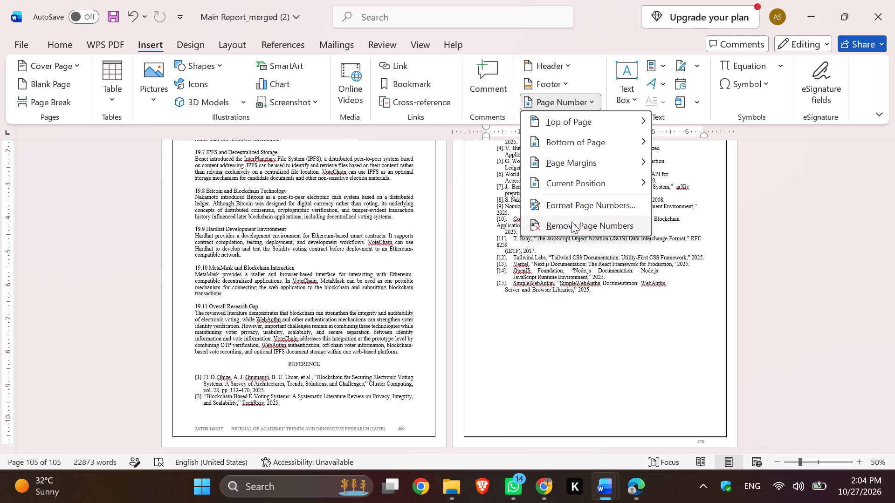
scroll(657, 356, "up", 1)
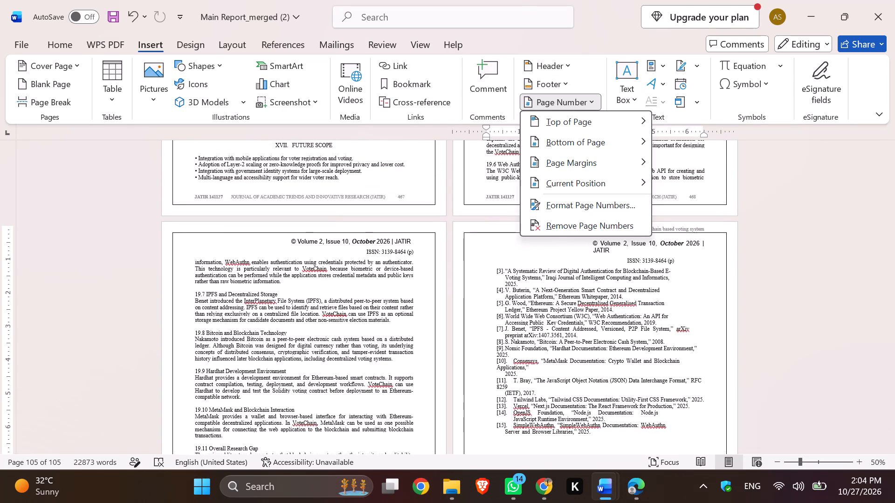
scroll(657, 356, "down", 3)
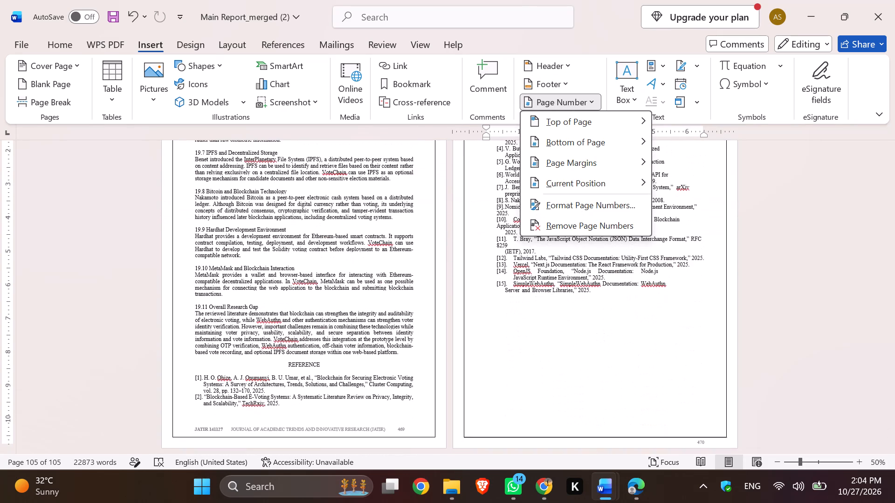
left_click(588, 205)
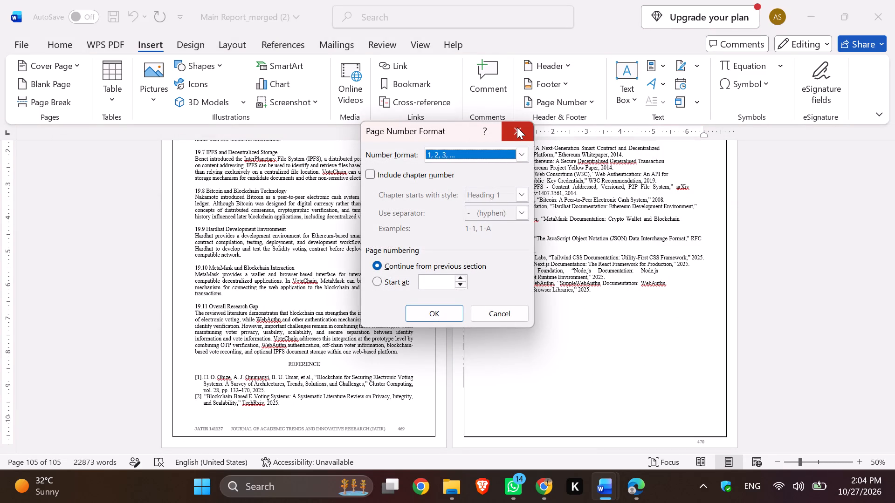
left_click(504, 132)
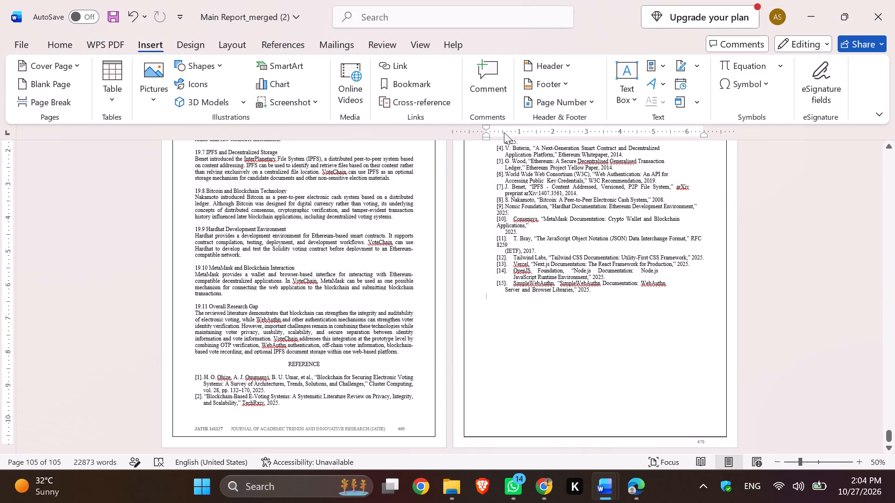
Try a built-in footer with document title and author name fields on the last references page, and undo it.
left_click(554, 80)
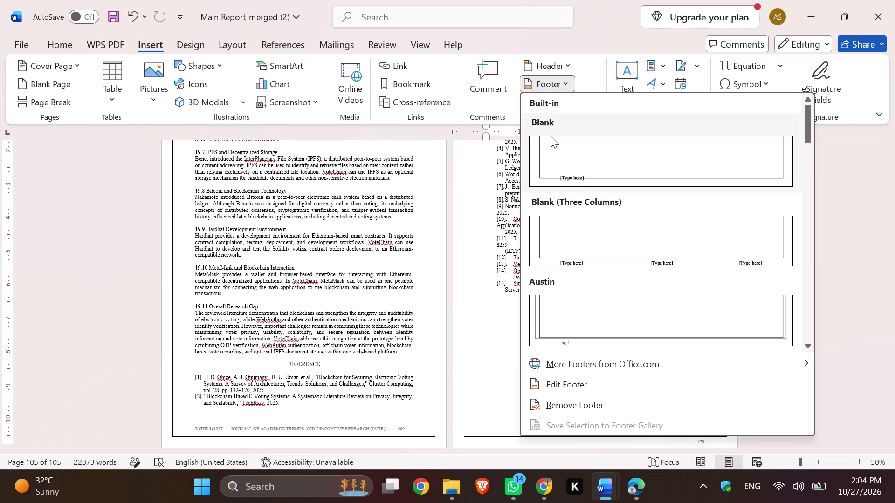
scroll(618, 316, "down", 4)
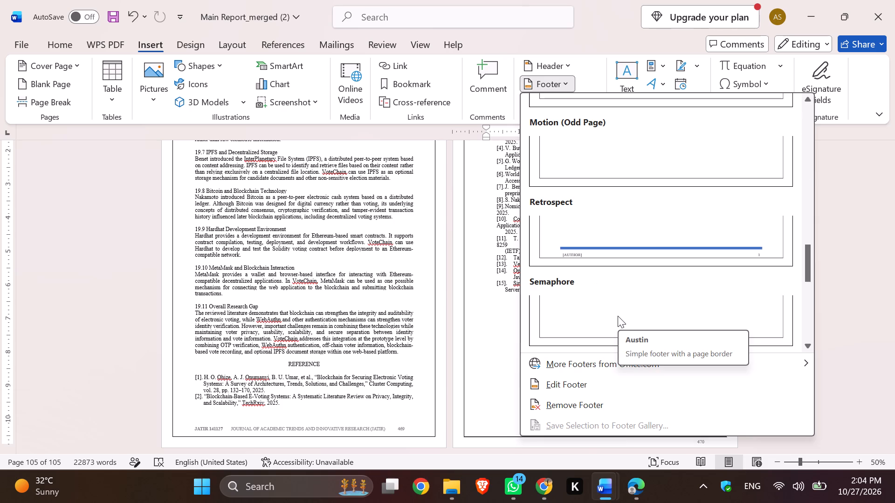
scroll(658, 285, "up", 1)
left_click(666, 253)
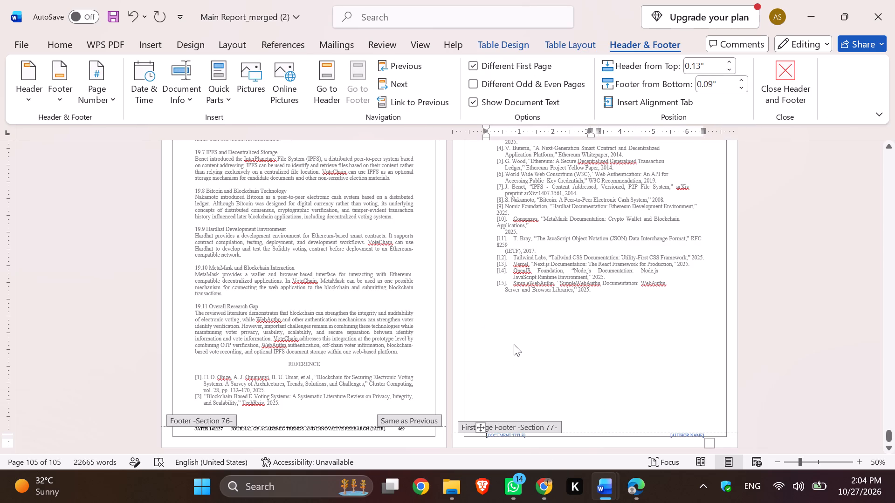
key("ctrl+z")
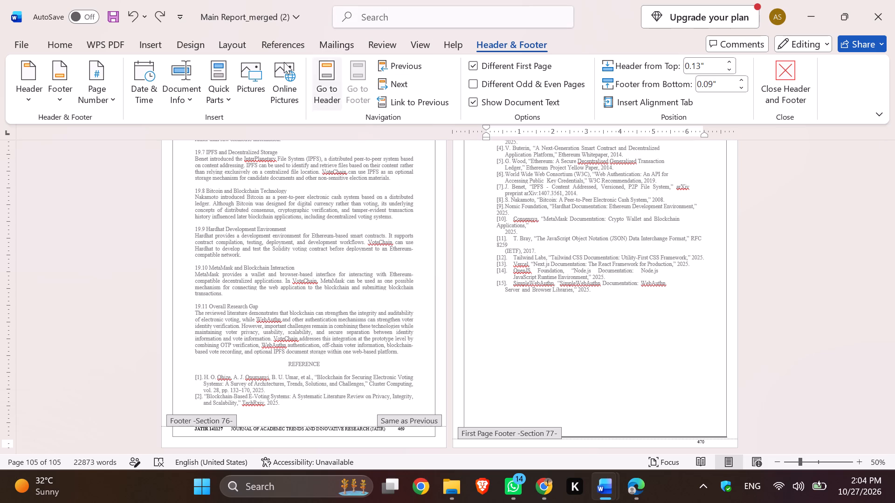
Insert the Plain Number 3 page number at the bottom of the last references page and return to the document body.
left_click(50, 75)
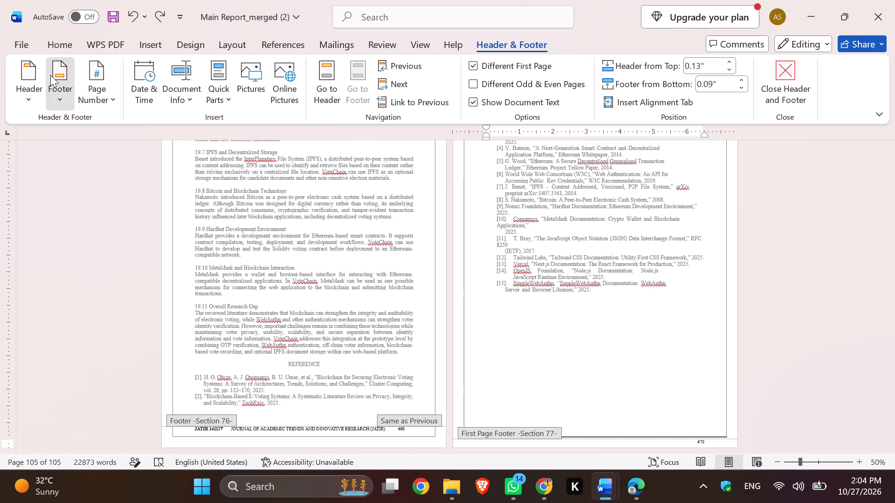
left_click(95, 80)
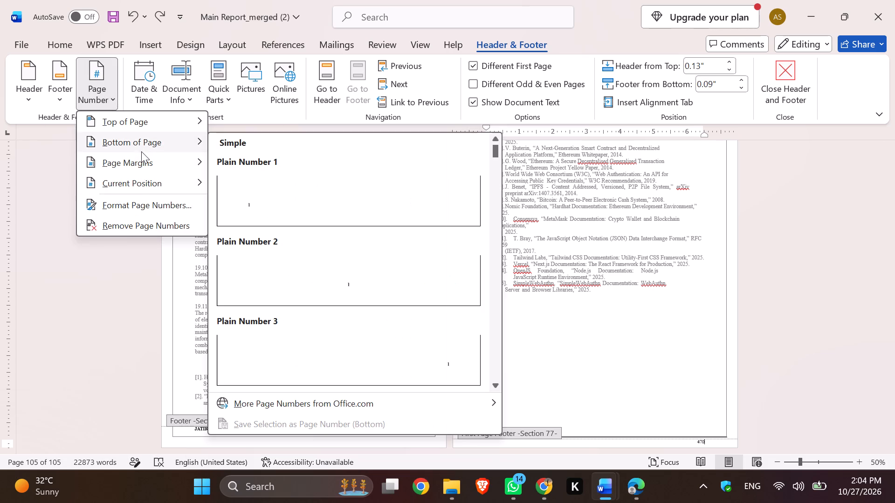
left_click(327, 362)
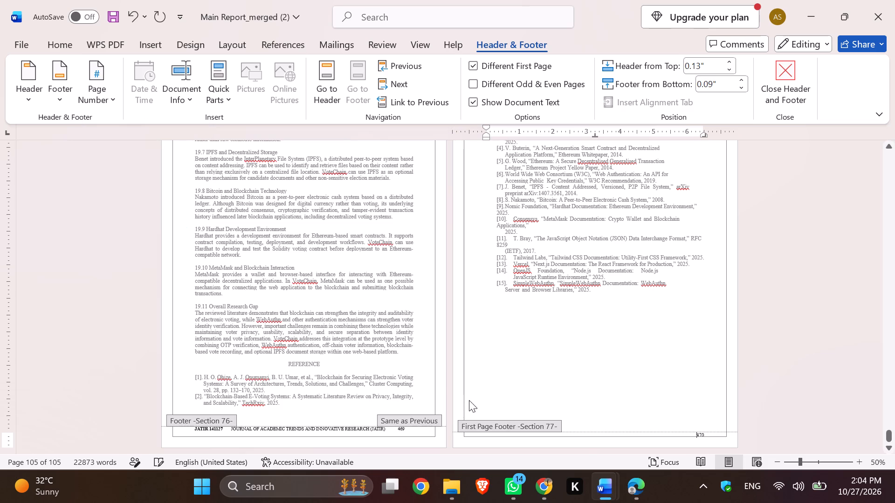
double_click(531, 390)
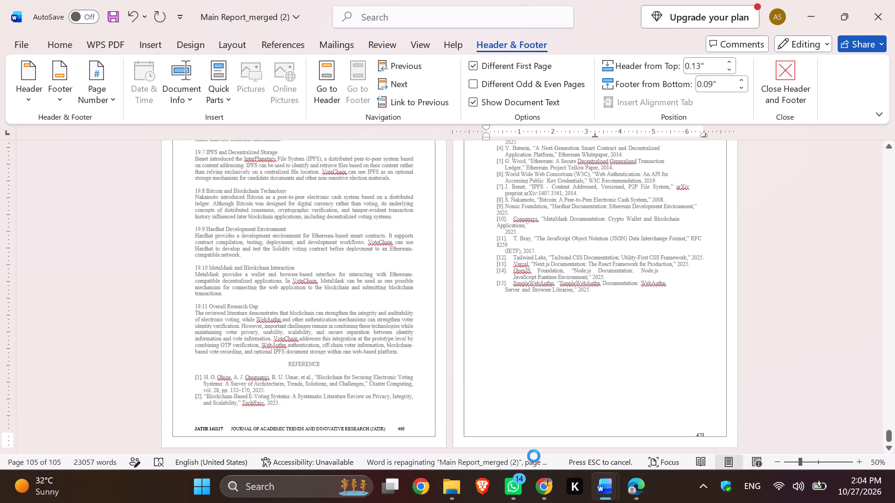
Insert a built-in footer with a "pg." page number on the last references page.
scroll(531, 414, "up", 2)
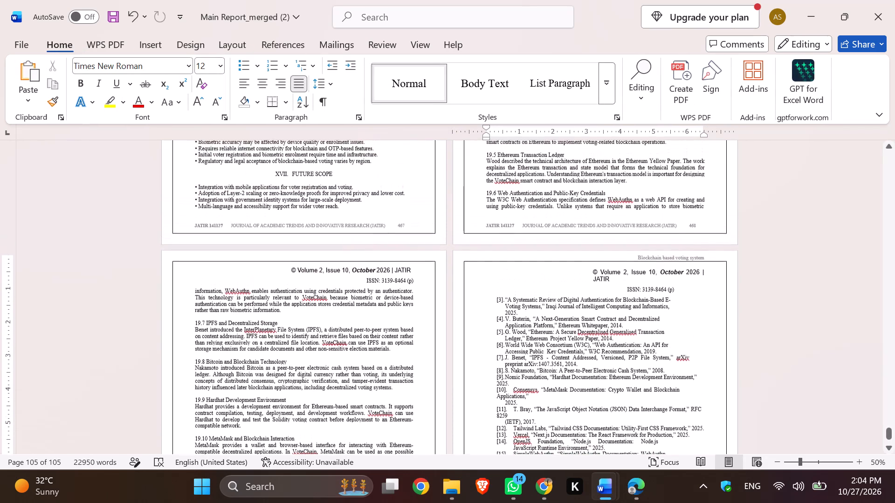
scroll(531, 414, "up", 1)
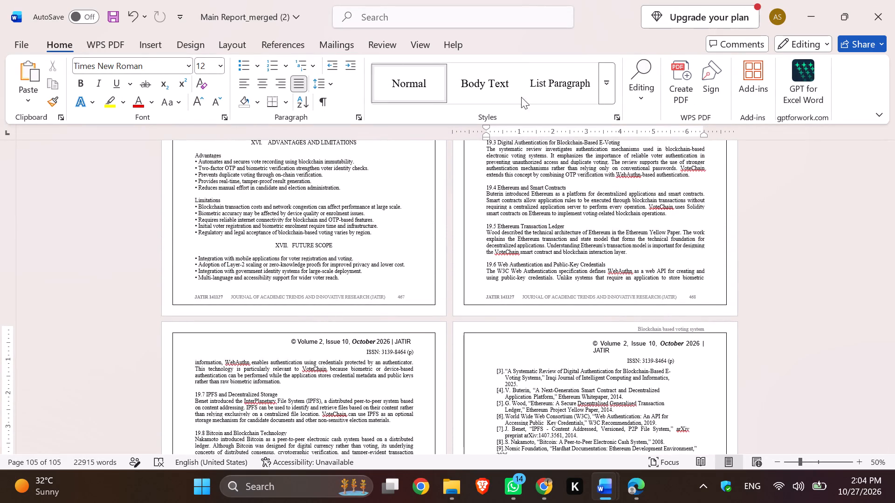
left_click(152, 34)
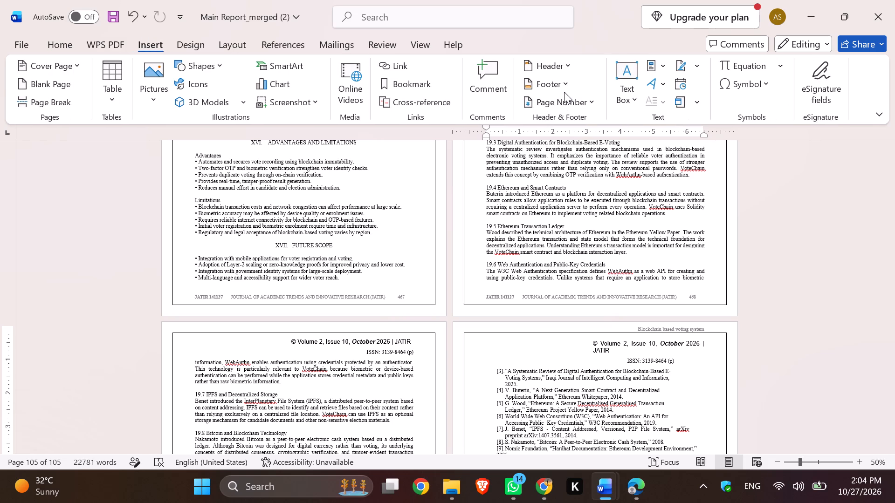
left_click(555, 79)
scroll(643, 307, "down", 2)
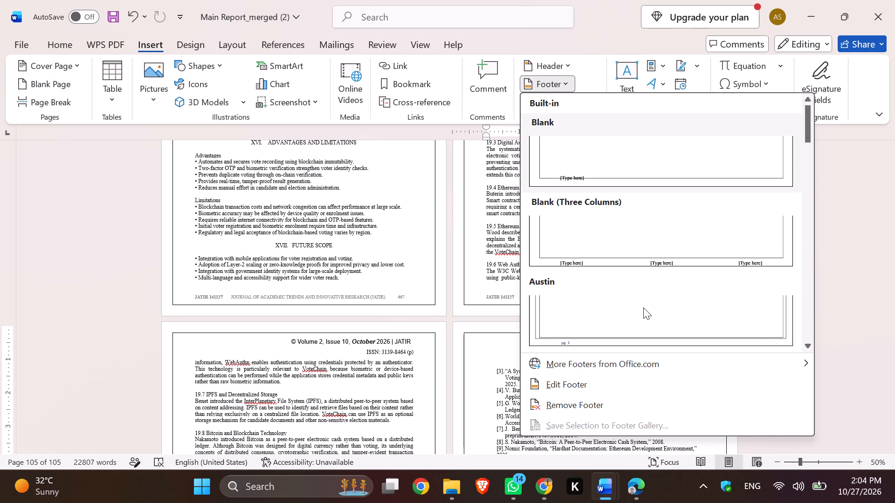
Insert a built-in footer with a "pg." page number on the last references page.
scroll(643, 307, "down", 4)
left_click(699, 301)
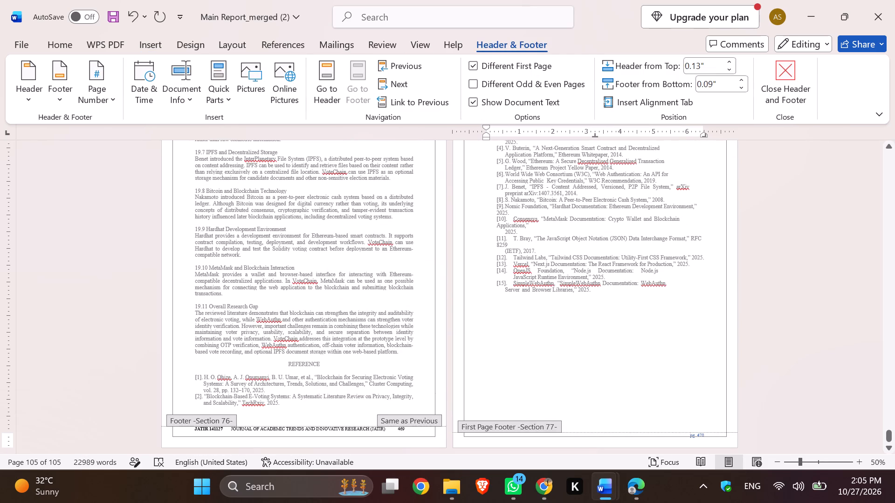
left_click_drag(582, 437, 582, 426)
Set the header's distance from the top to 0.2" for the last references page, and dismiss the chat notification.
triple_click(729, 67)
double_click(729, 67)
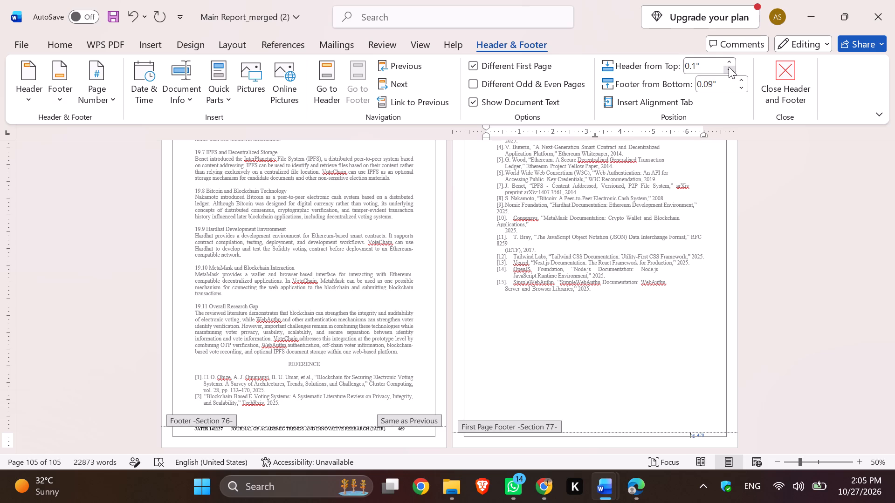
left_click(730, 61)
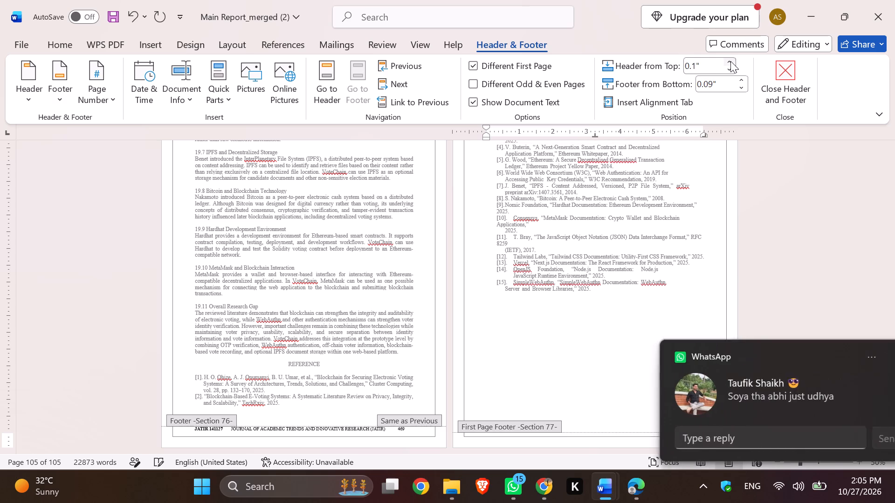
left_click(730, 61)
left_click(863, 356)
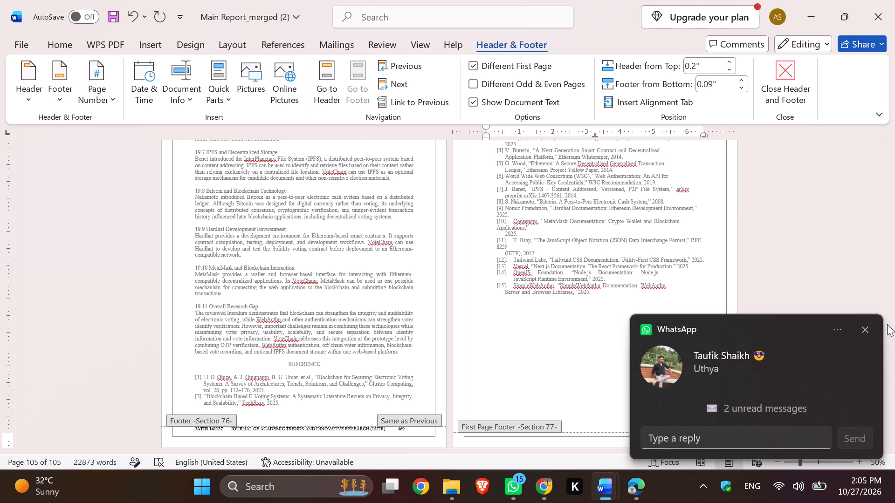
left_click(866, 326)
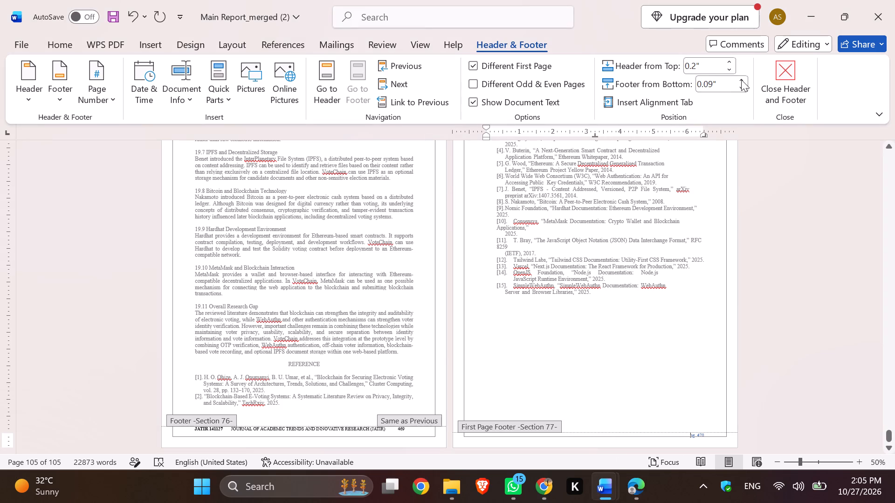
Set the footer's distance from the bottom to 0" for the last references page.
left_click(744, 80)
left_click(744, 80)
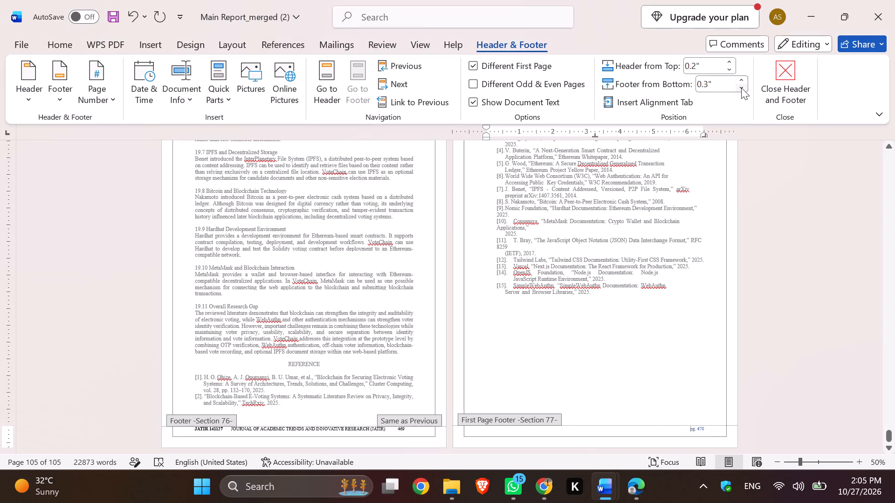
triple_click(741, 88)
triple_click(741, 88)
triple_click(741, 88)
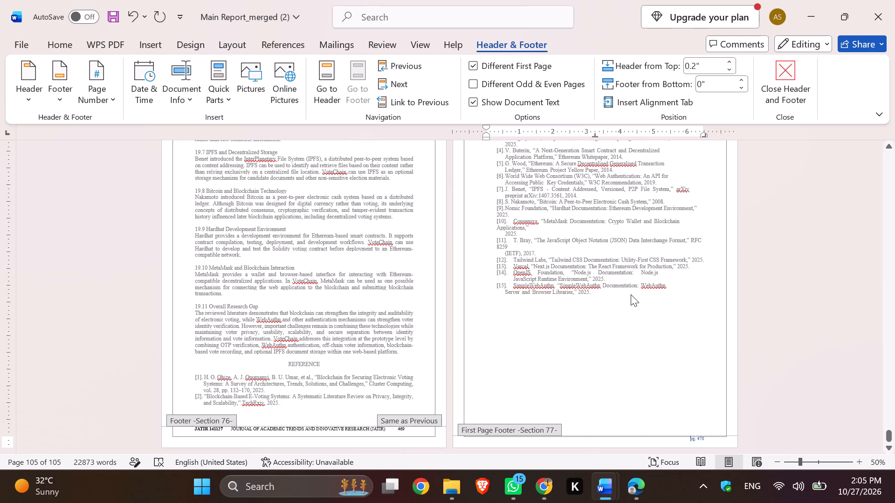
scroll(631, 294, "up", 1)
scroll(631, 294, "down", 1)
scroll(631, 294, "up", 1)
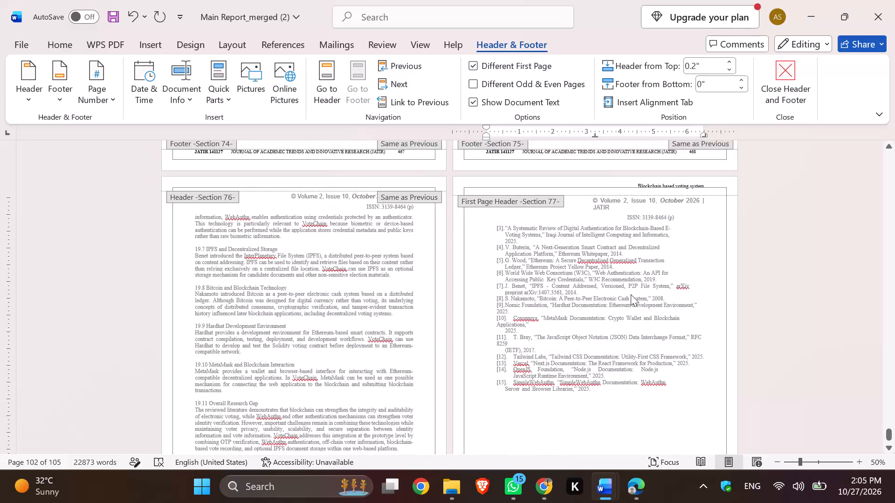
Set the header's distance from the top of the page to 0.1" on the last references page.
left_click(730, 60)
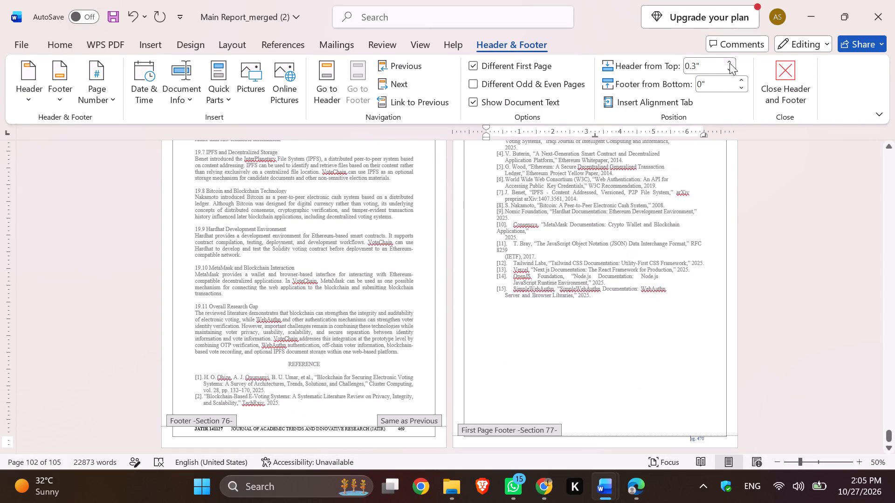
left_click(731, 61)
left_click_drag(731, 61, 731, 68)
triple_click(731, 68)
scroll(686, 223, "up", 1)
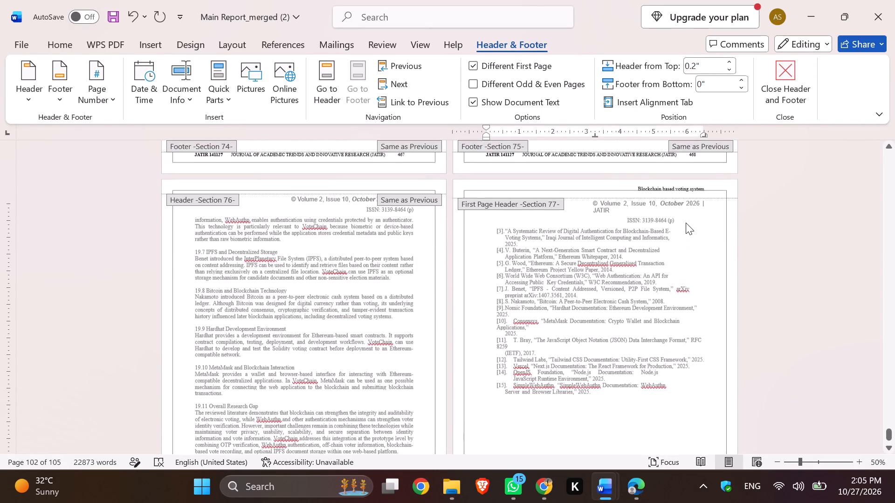
left_click(732, 74)
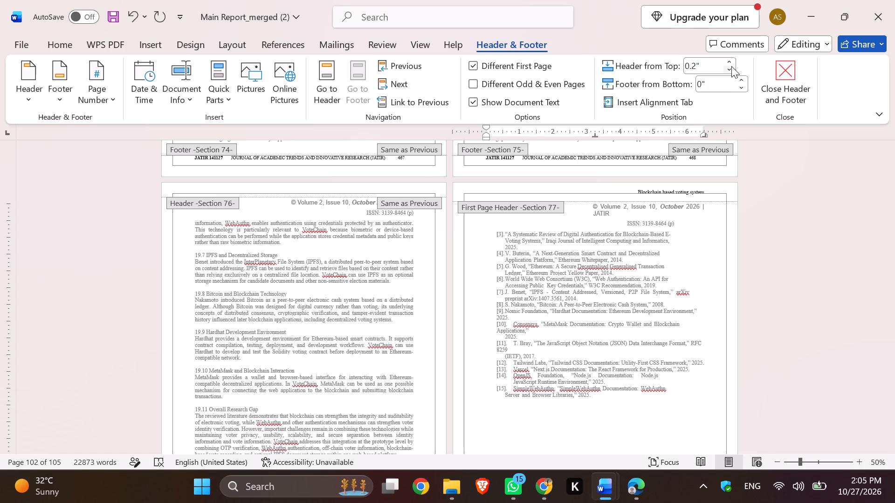
left_click(731, 67)
left_click(731, 67)
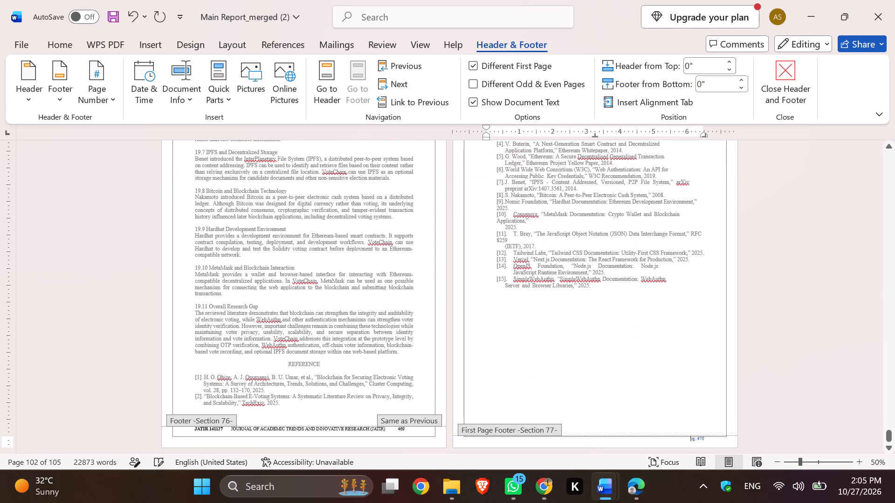
scroll(700, 241, "up", 1)
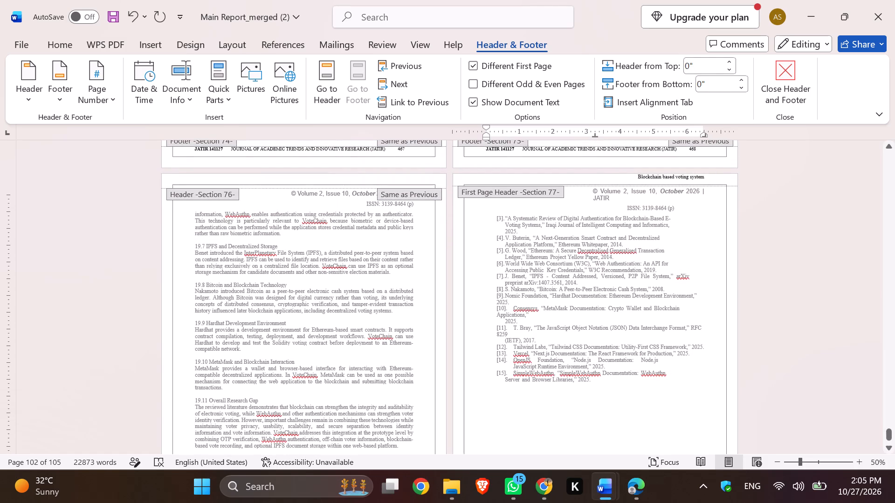
double_click(732, 63)
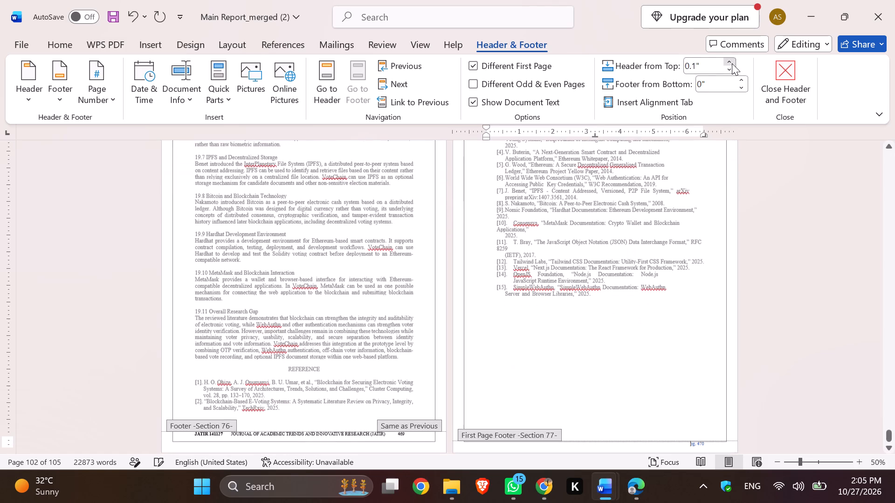
scroll(719, 195, "up", 1)
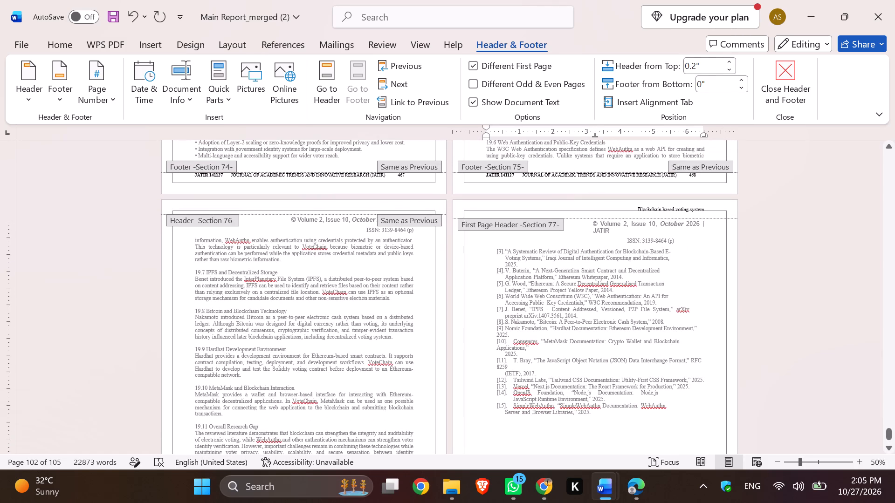
left_click(728, 67)
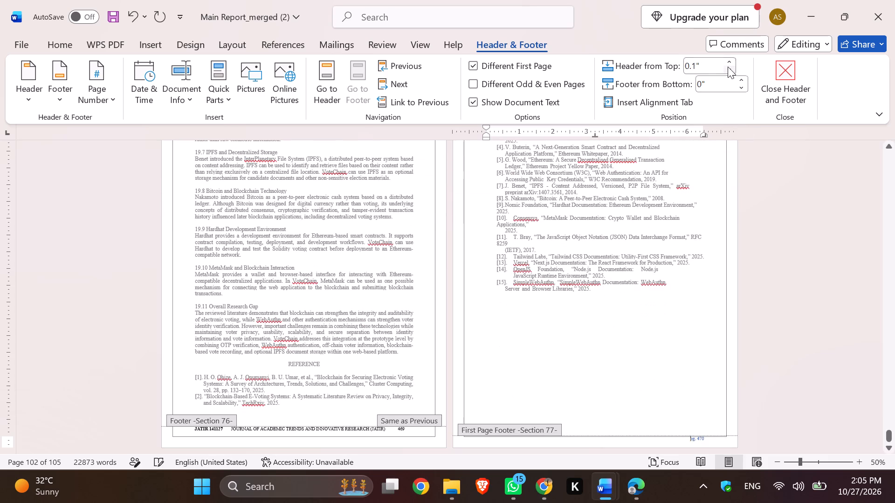
scroll(667, 267, "up", 1)
Delete the "pg." page number from the first page footer on the last references page.
scroll(667, 267, "down", 1)
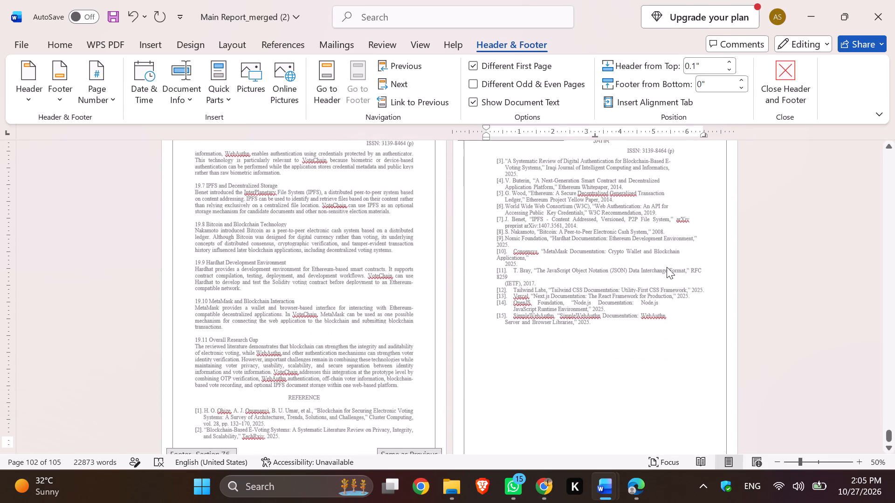
scroll(667, 267, "down", 3)
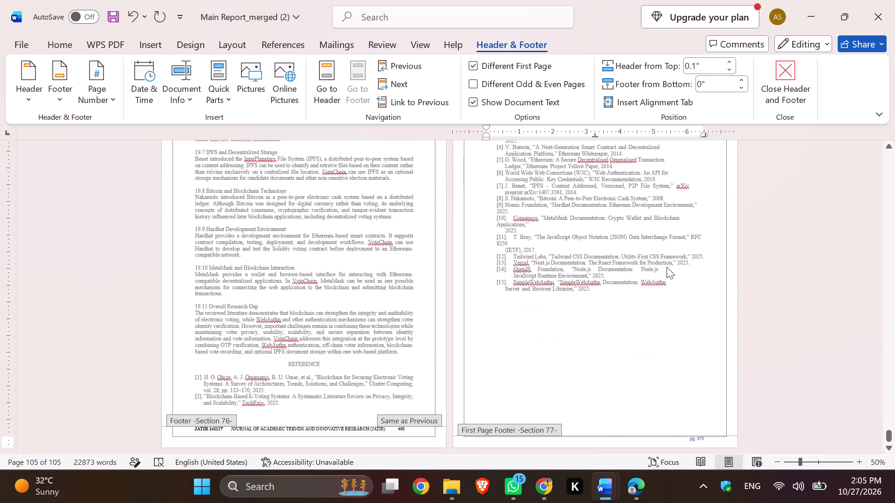
scroll(667, 267, "down", 1)
left_click(505, 432)
left_click(571, 428)
key("BackSpace")
key("ctrl+z")
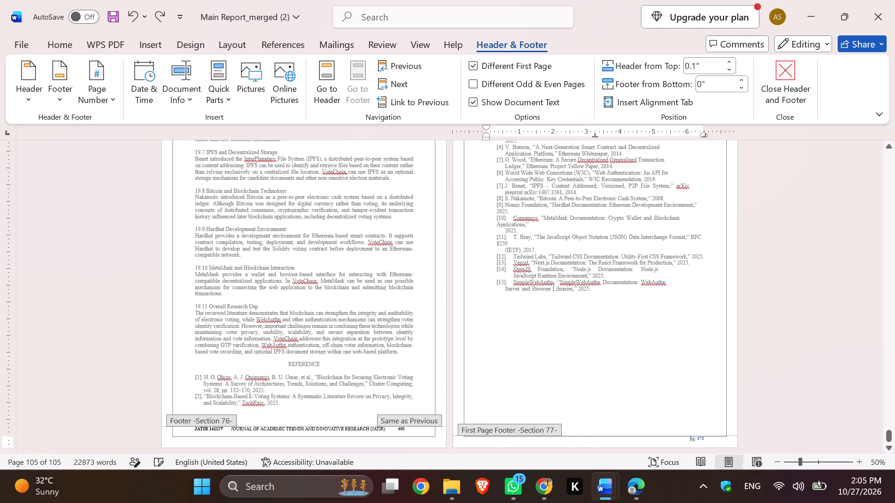
left_click_drag(706, 444, 688, 440)
key("BackSpace")
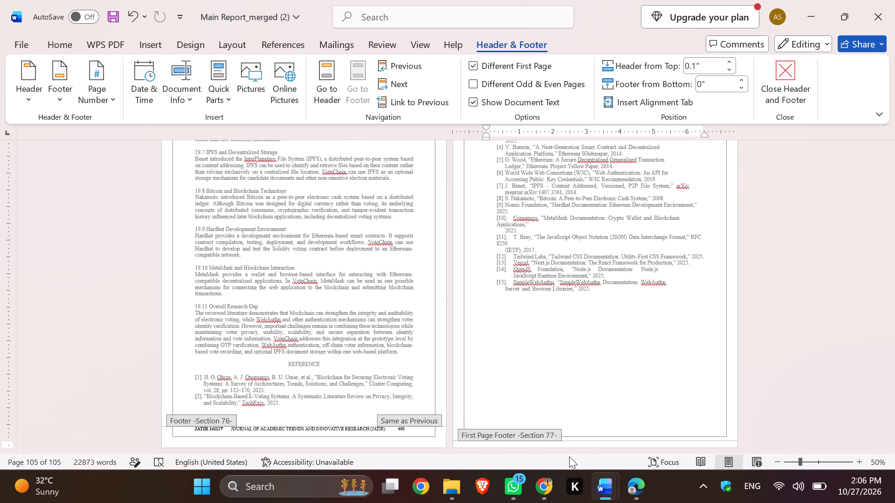
Enter "Pgmoze college of engineering,wagholi" as the first page footer text on the last references page.
key("p")
key("g")
type("moze")
key("space")
type("college of")
key("space")
type("engineering")
key("space")
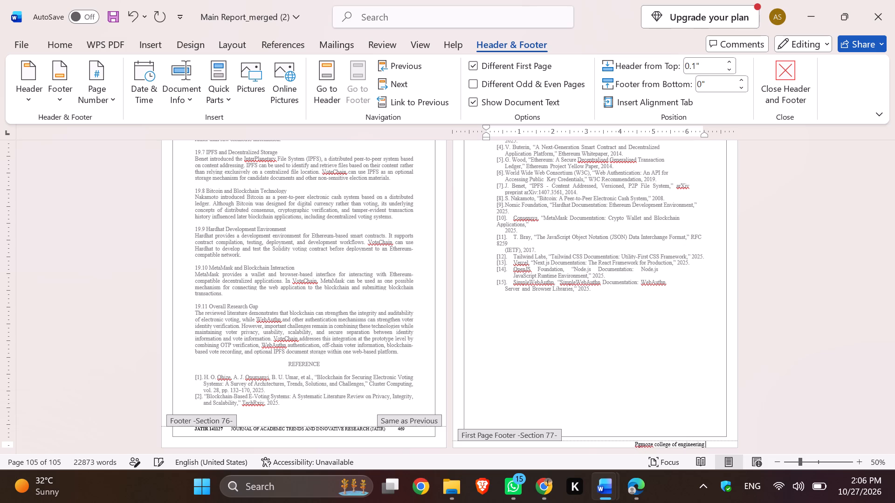
key("BackSpace")
type(",wagholi")
key("space")
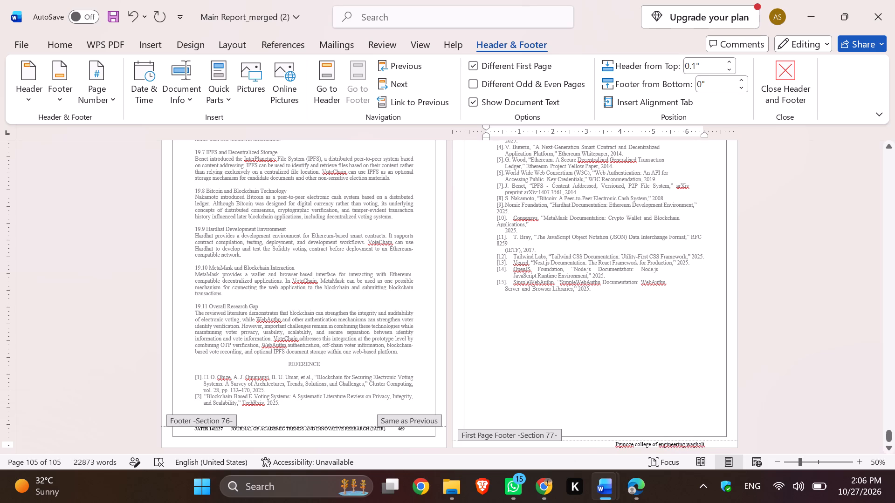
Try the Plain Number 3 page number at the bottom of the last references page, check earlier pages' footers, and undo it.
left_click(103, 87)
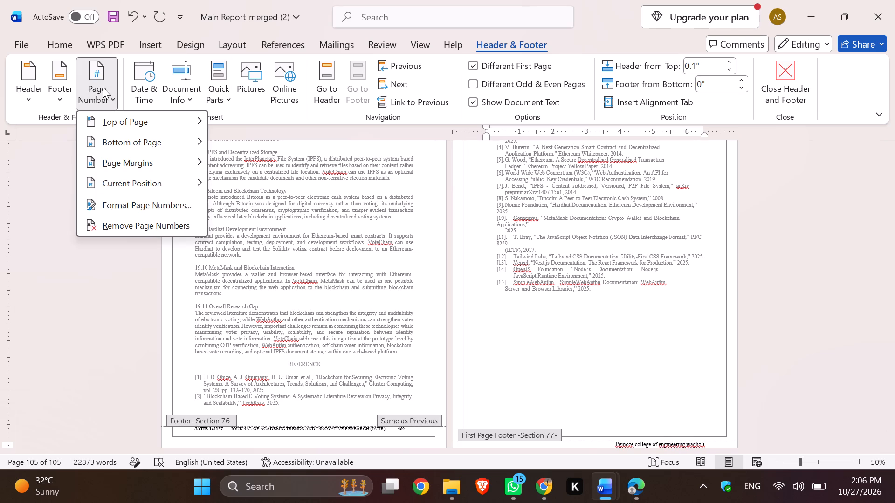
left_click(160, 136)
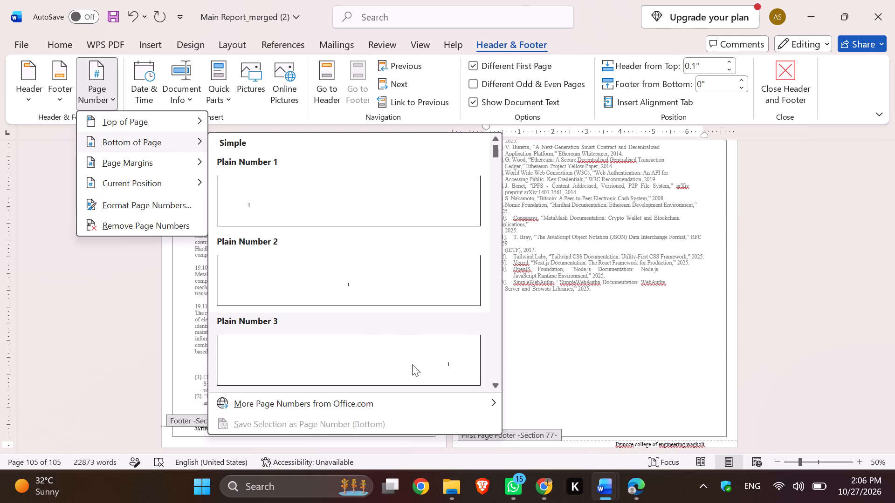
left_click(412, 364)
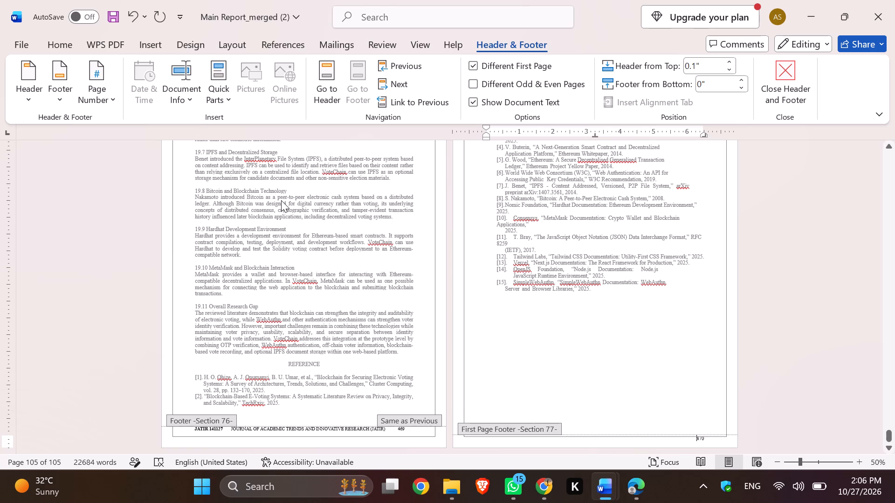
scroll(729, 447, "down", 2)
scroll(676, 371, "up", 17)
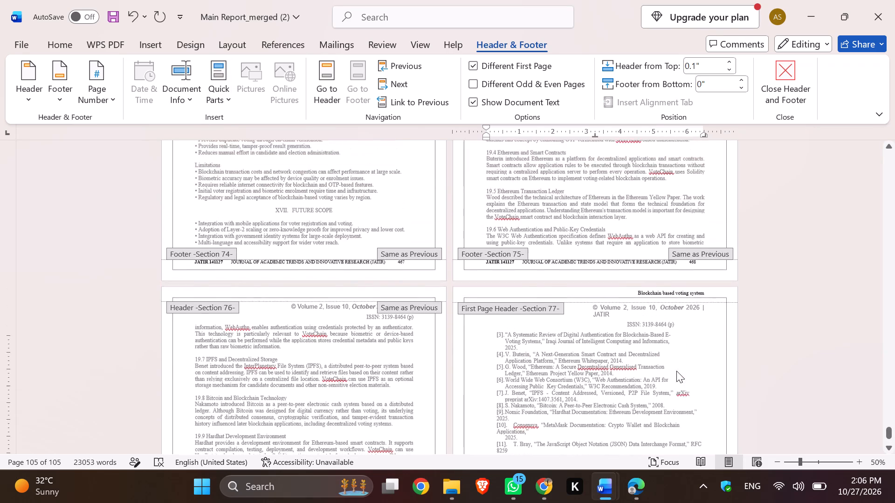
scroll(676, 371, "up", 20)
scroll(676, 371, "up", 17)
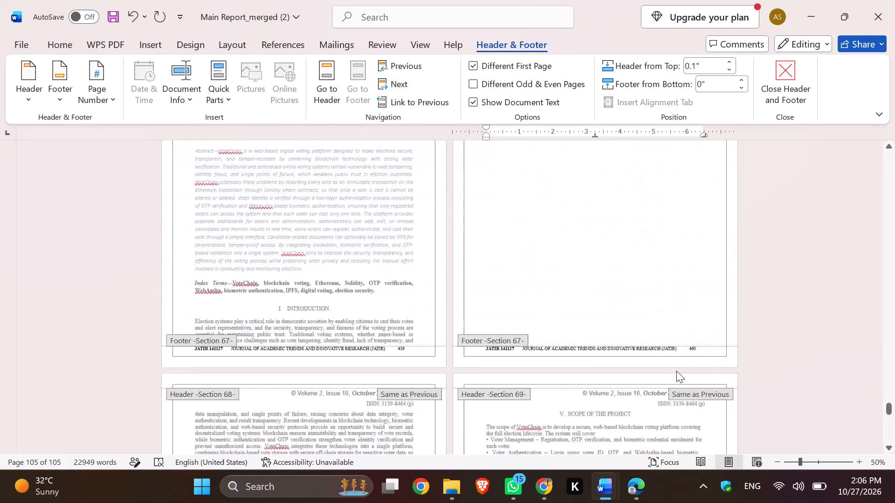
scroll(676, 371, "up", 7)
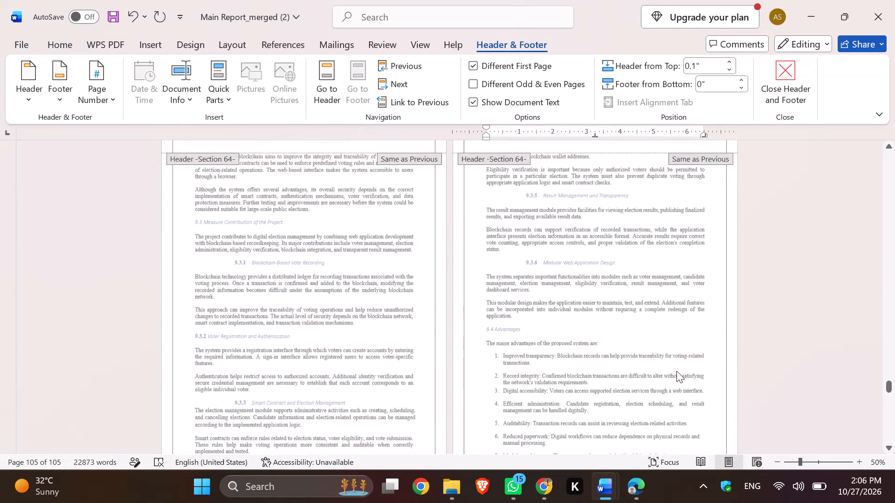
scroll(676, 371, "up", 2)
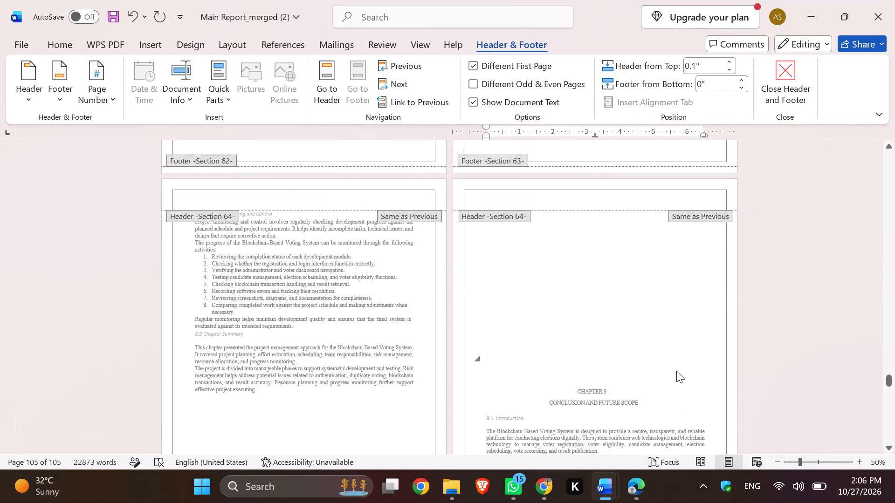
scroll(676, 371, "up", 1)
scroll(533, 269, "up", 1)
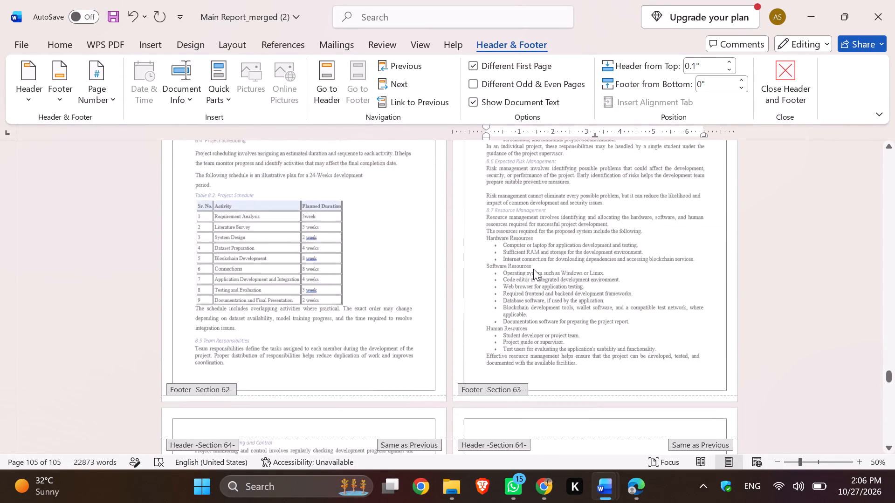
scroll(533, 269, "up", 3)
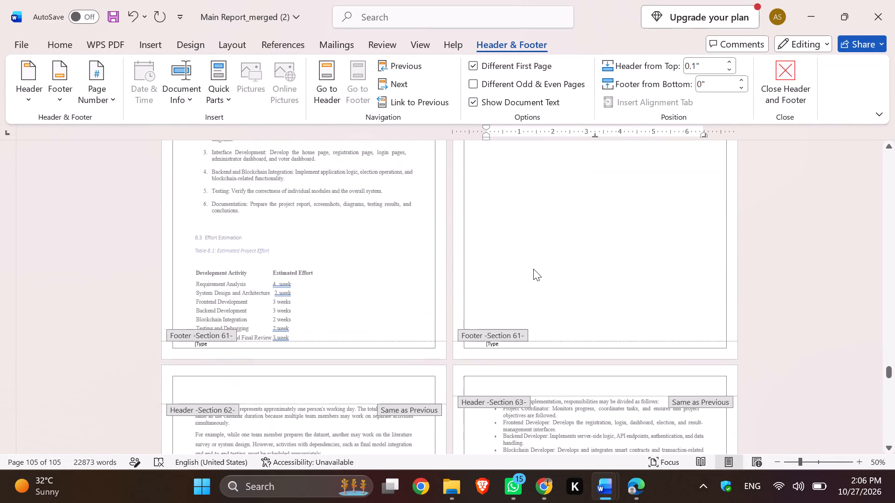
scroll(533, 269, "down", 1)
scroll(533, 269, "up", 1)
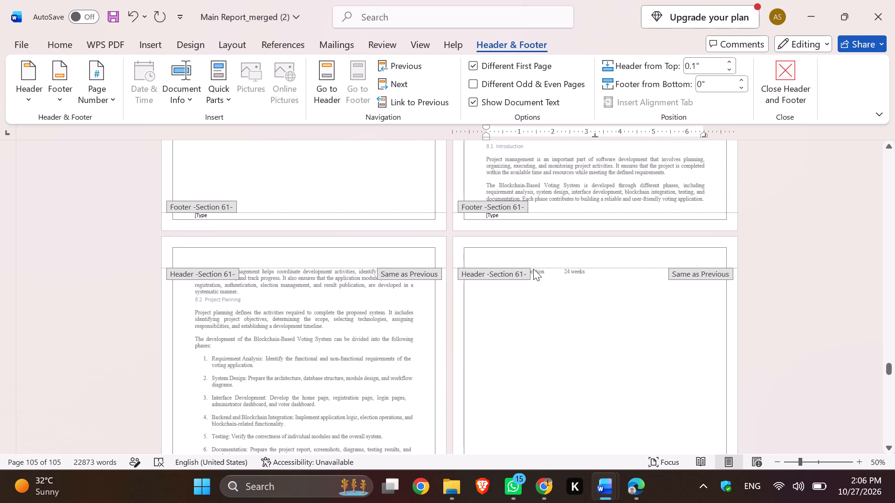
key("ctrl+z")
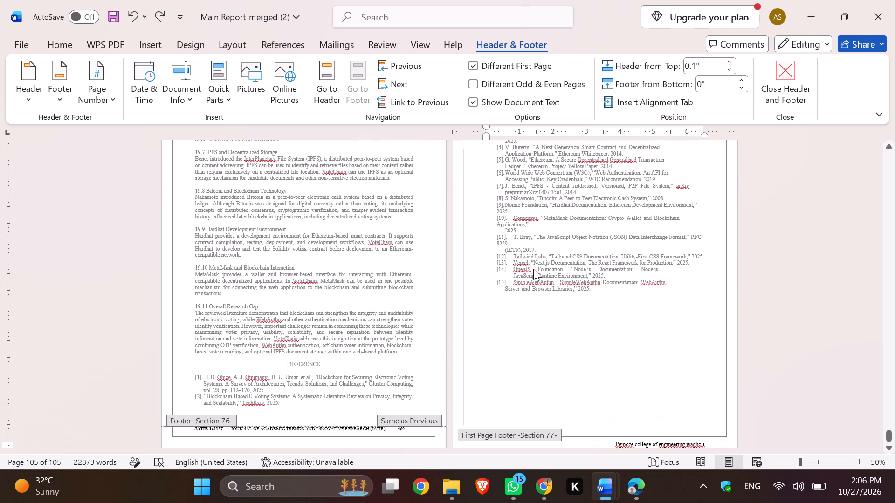
Examine the header and the college name footer on the last references page.
scroll(664, 293, "up", 1)
scroll(664, 293, "down", 1)
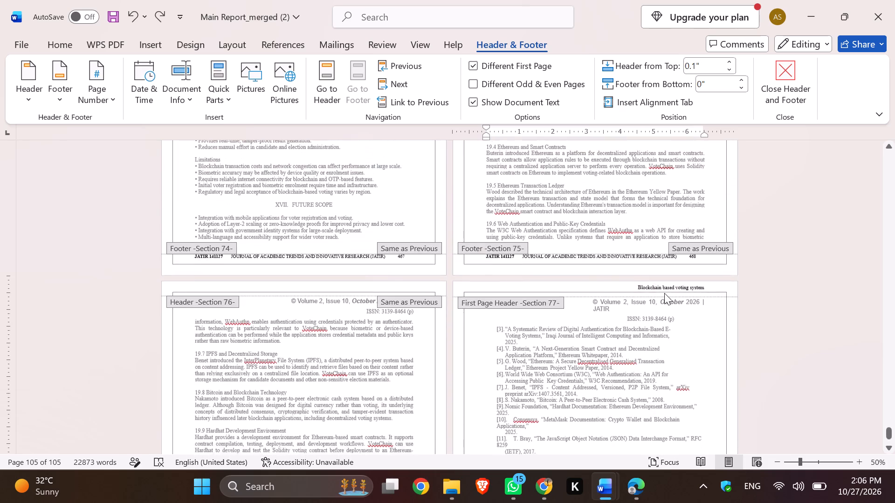
scroll(664, 293, "down", 1)
scroll(658, 376, "down", 2)
scroll(693, 441, "down", 1)
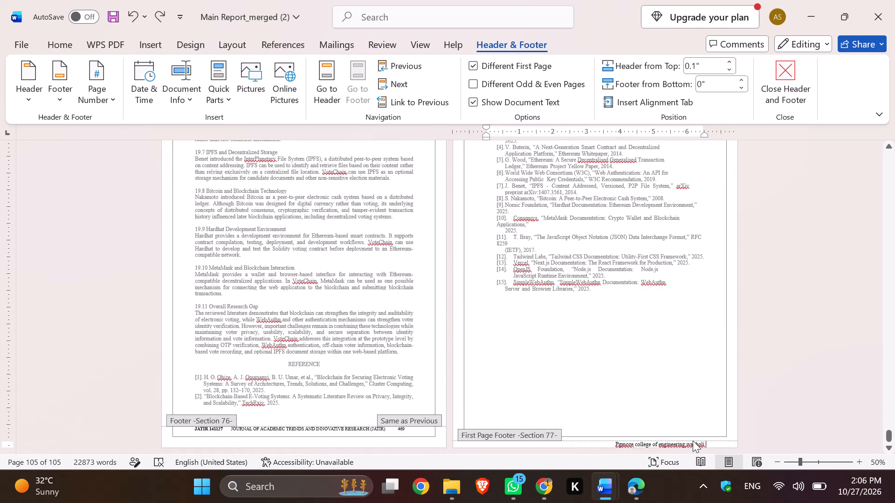
scroll(693, 441, "down", 3)
scroll(647, 334, "down", 1)
Examine the headers and footers from the last references page back through the title, certificate, acknowledgement and abstract pages.
scroll(707, 437, "up", 20)
scroll(707, 437, "up", 20)
scroll(707, 437, "up", 20)
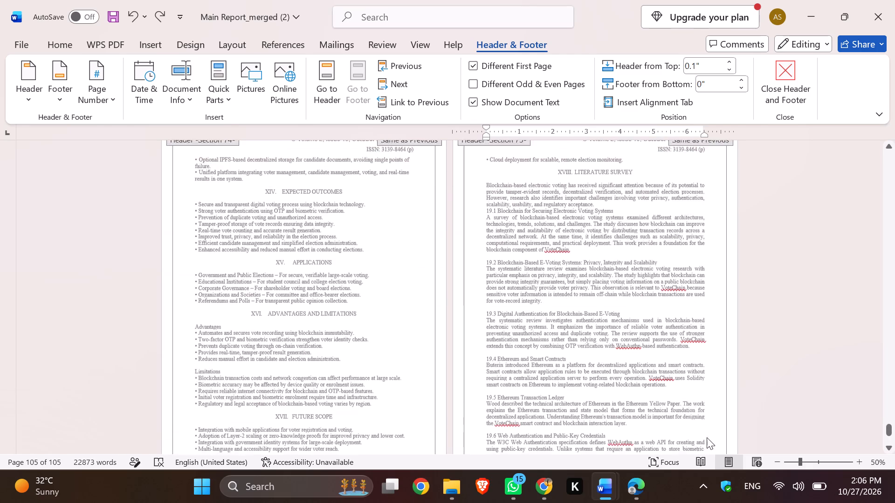
scroll(707, 437, "up", 20)
scroll(707, 437, "up", 20)
scroll(707, 437, "up", 20)
scroll(649, 313, "down", 3)
scroll(649, 313, "up", 20)
scroll(649, 313, "up", 20)
scroll(649, 313, "up", 20)
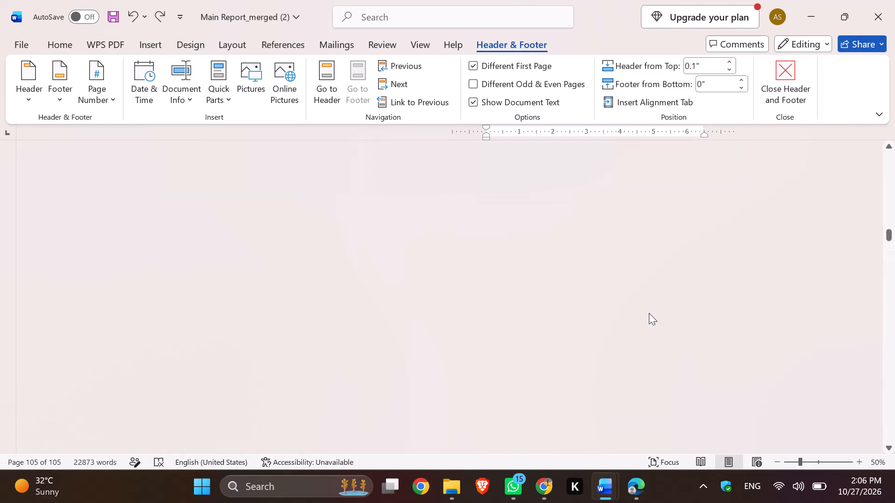
scroll(649, 313, "up", 20)
scroll(649, 313, "up", 20)
scroll(649, 313, "up", 20)
scroll(588, 257, "up", 1)
scroll(588, 257, "down", 2)
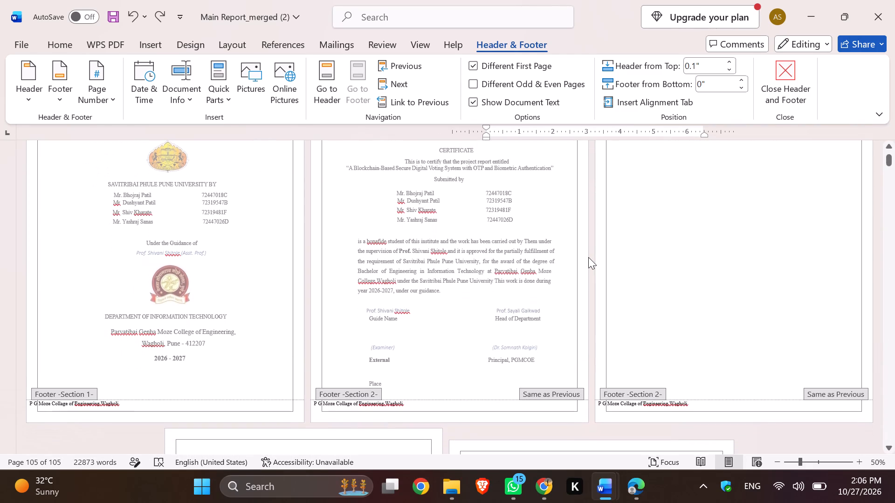
scroll(588, 257, "up", 2)
scroll(588, 257, "down", 1)
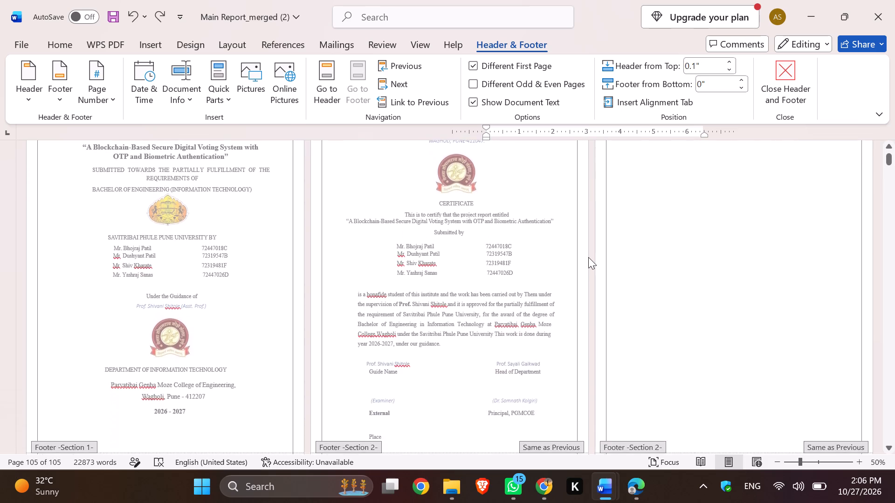
scroll(588, 257, "down", 1)
scroll(588, 257, "up", 3)
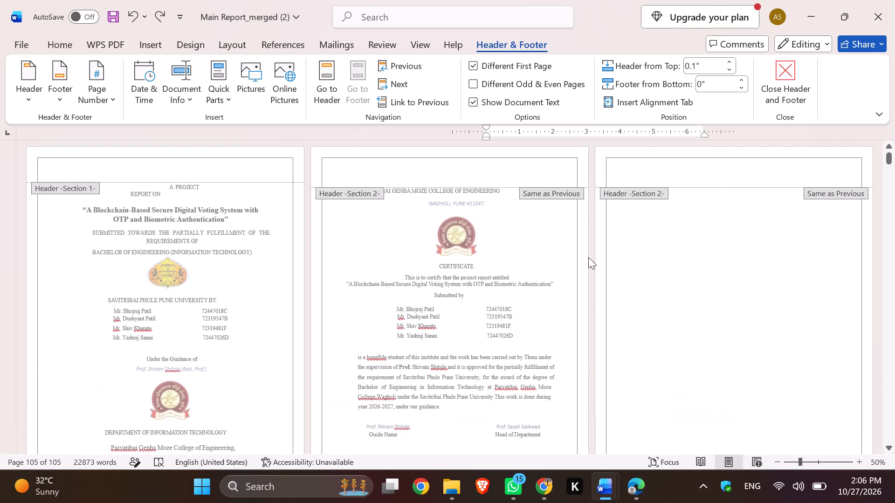
scroll(588, 257, "down", 3)
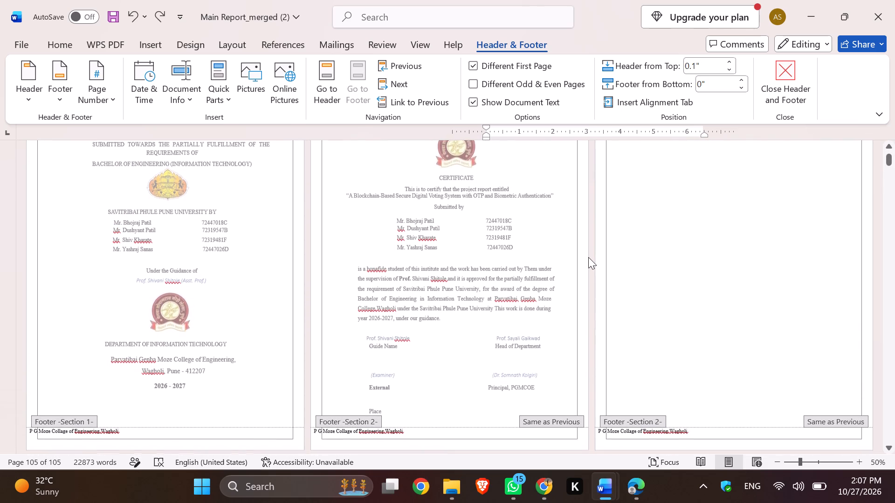
scroll(588, 257, "down", 1)
scroll(365, 342, "down", 1)
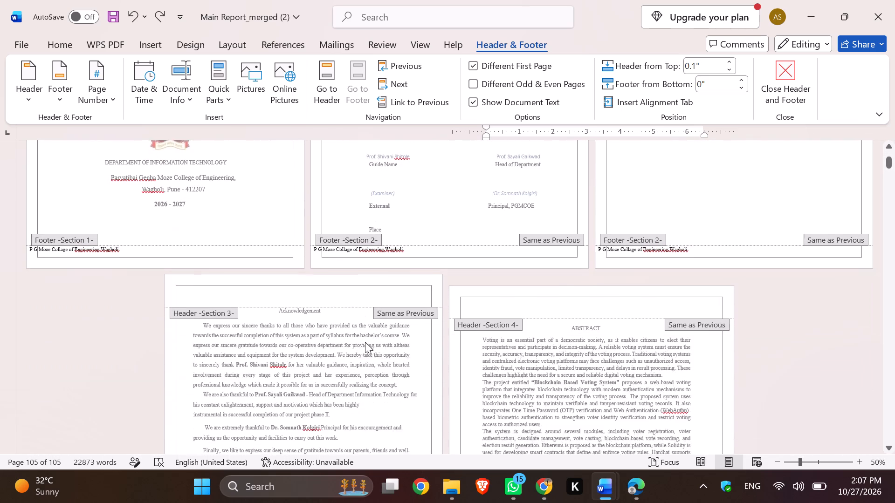
scroll(365, 342, "down", 4)
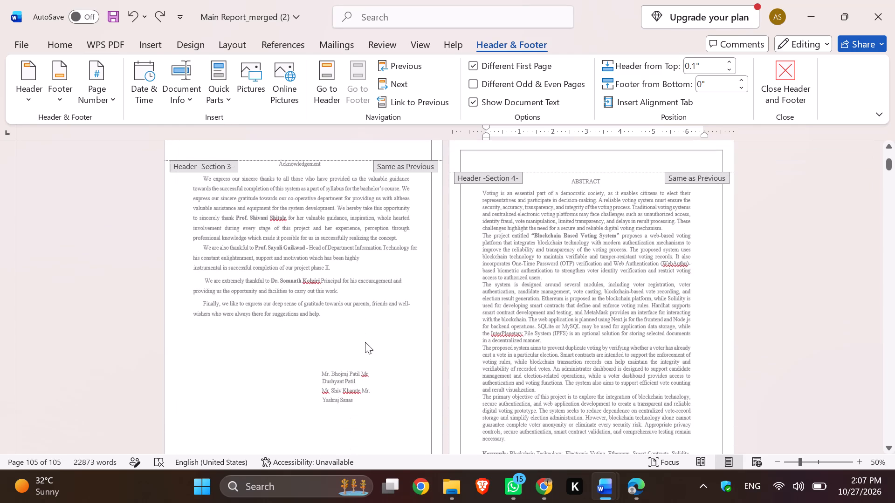
scroll(365, 342, "down", 1)
scroll(365, 342, "up", 1)
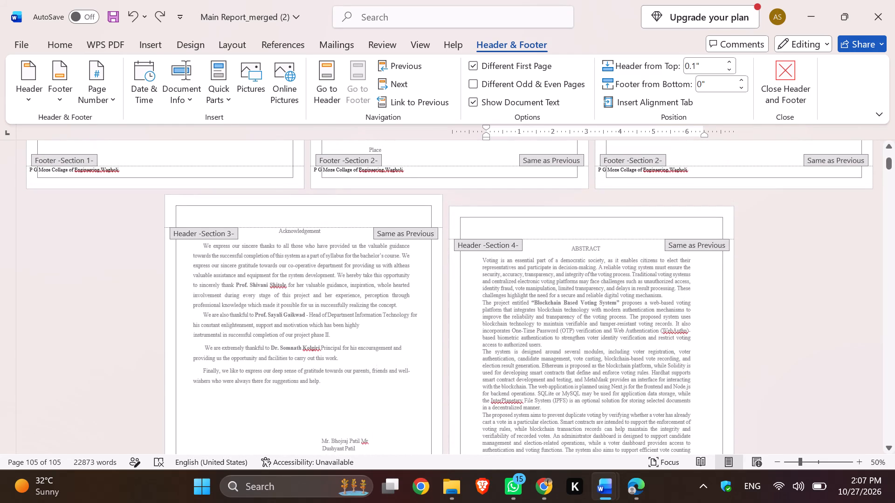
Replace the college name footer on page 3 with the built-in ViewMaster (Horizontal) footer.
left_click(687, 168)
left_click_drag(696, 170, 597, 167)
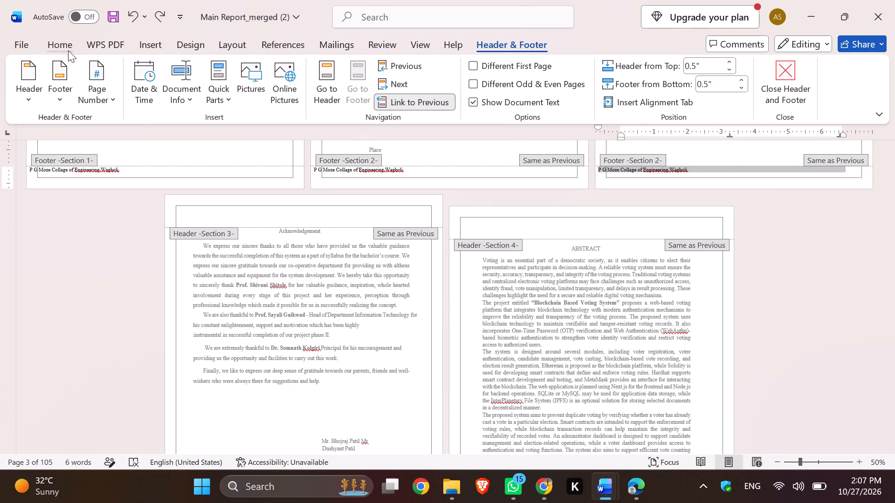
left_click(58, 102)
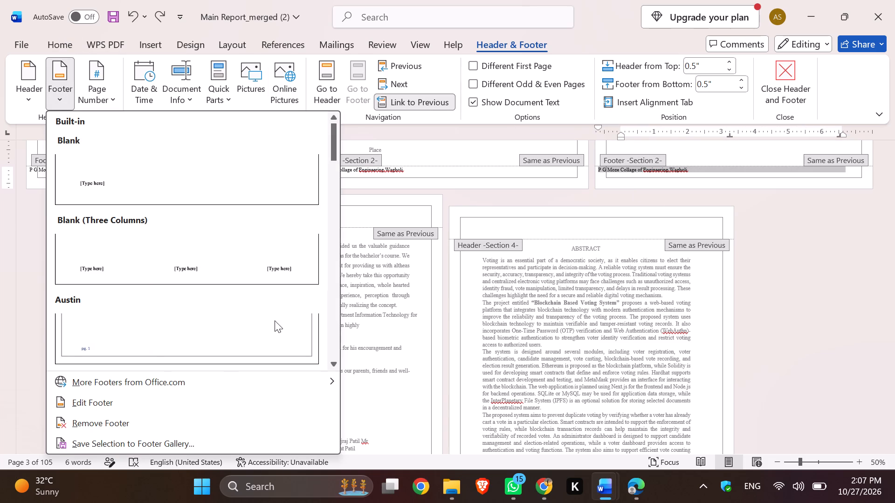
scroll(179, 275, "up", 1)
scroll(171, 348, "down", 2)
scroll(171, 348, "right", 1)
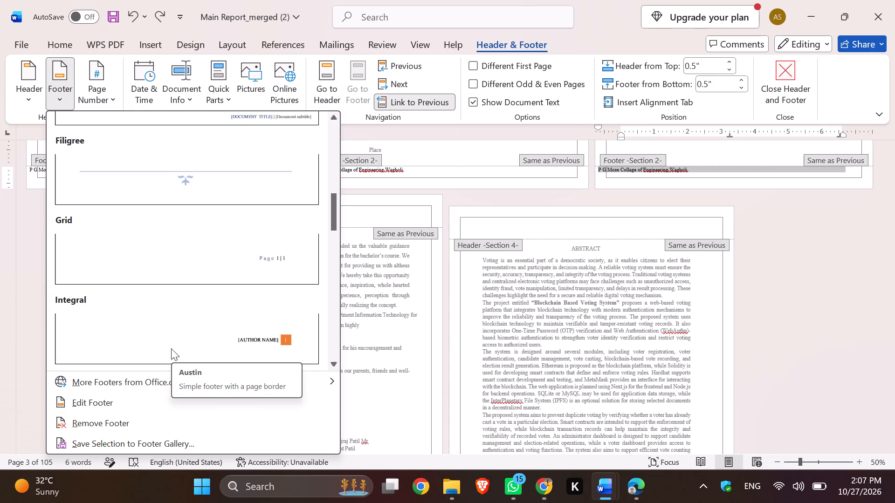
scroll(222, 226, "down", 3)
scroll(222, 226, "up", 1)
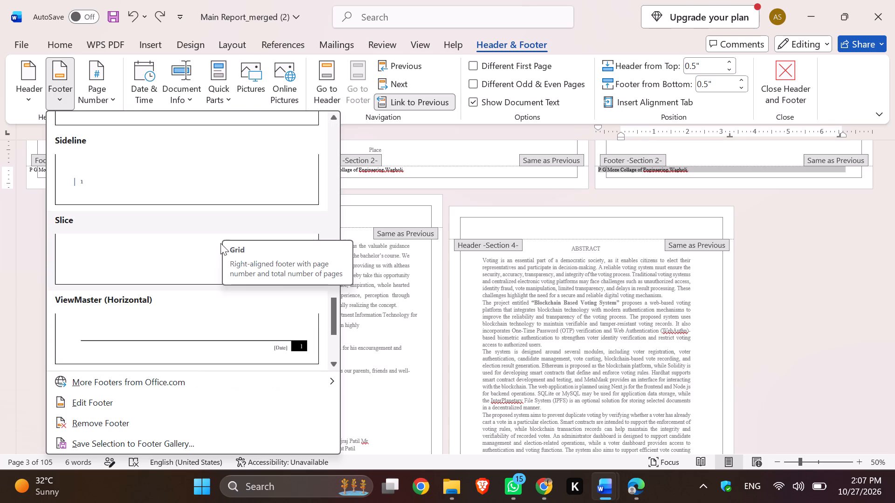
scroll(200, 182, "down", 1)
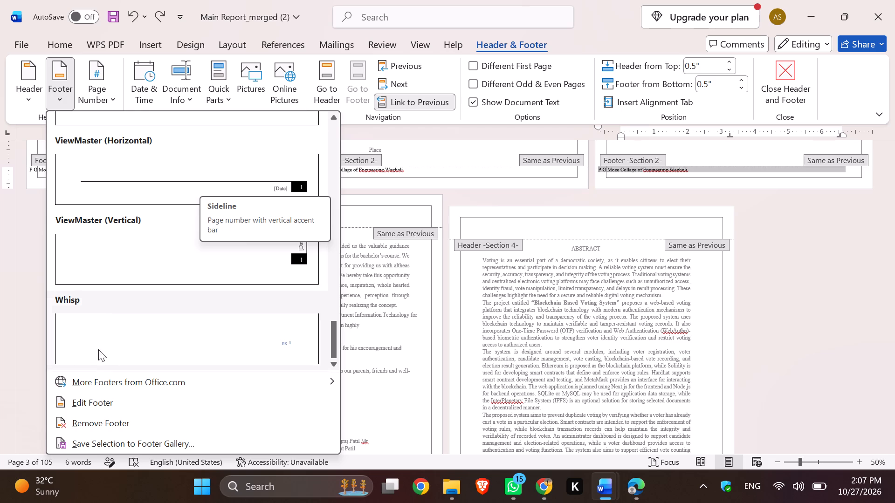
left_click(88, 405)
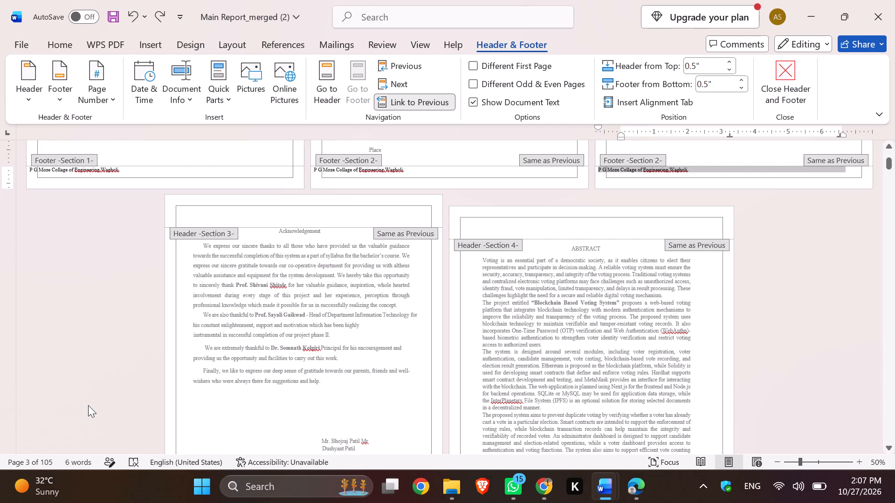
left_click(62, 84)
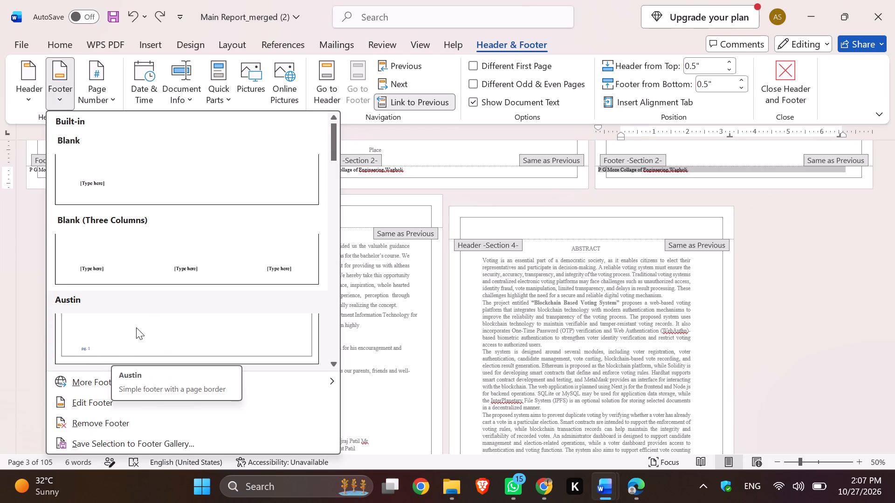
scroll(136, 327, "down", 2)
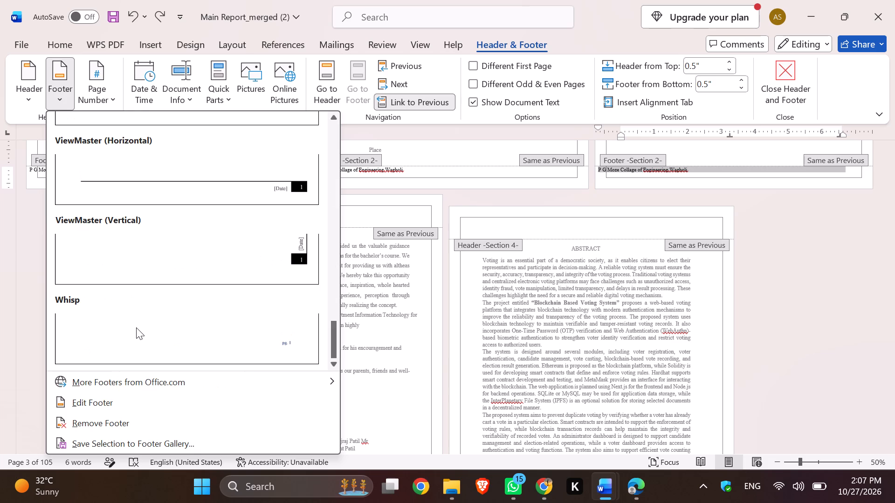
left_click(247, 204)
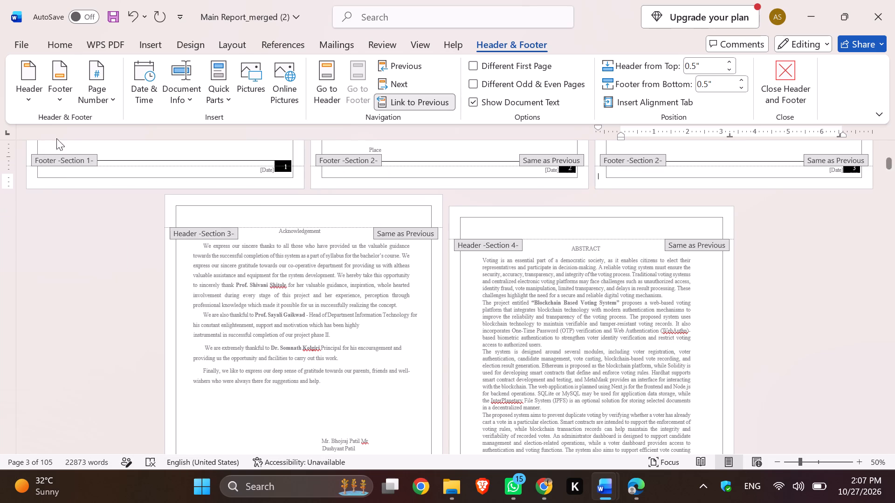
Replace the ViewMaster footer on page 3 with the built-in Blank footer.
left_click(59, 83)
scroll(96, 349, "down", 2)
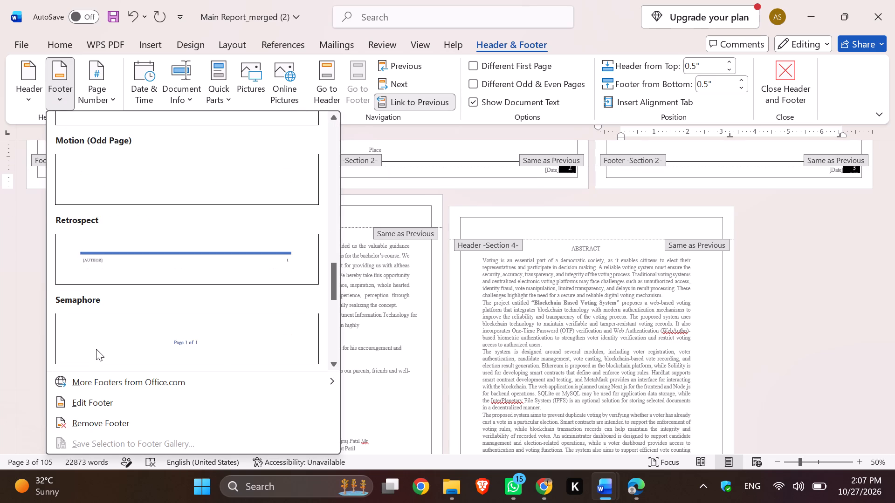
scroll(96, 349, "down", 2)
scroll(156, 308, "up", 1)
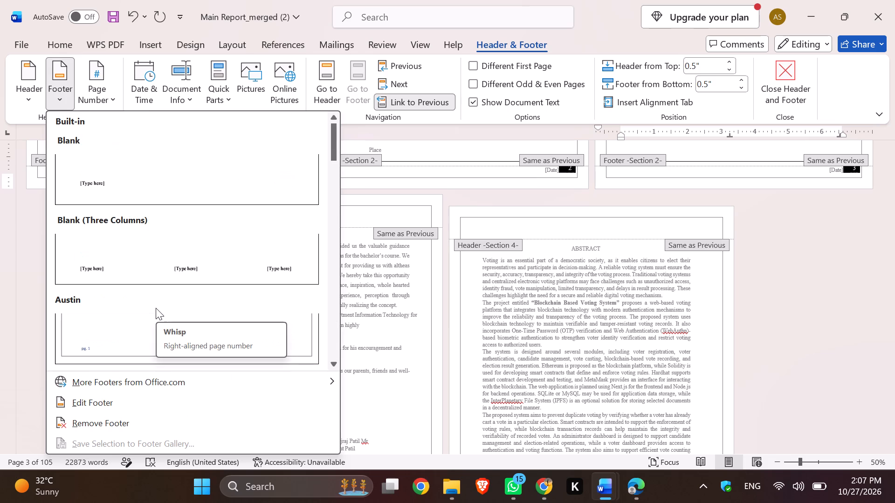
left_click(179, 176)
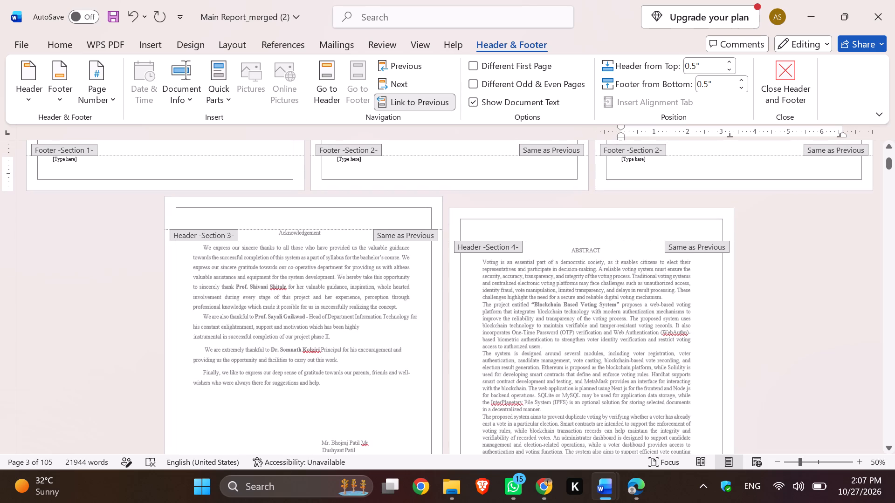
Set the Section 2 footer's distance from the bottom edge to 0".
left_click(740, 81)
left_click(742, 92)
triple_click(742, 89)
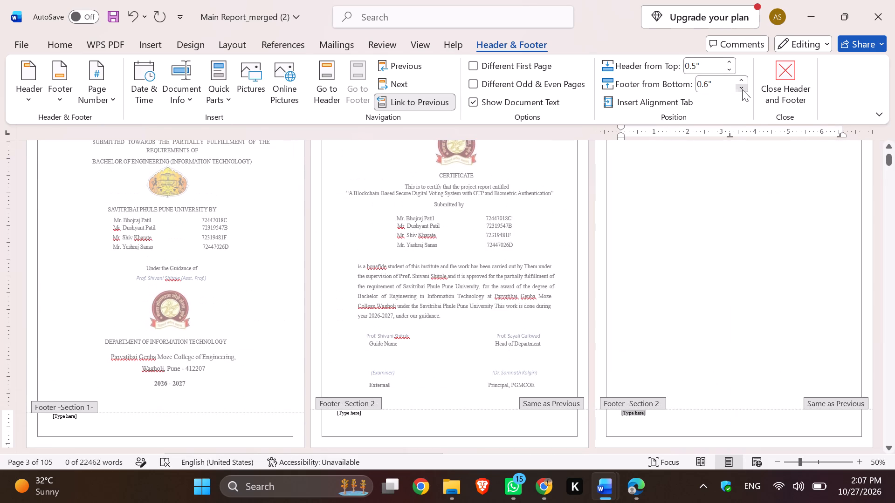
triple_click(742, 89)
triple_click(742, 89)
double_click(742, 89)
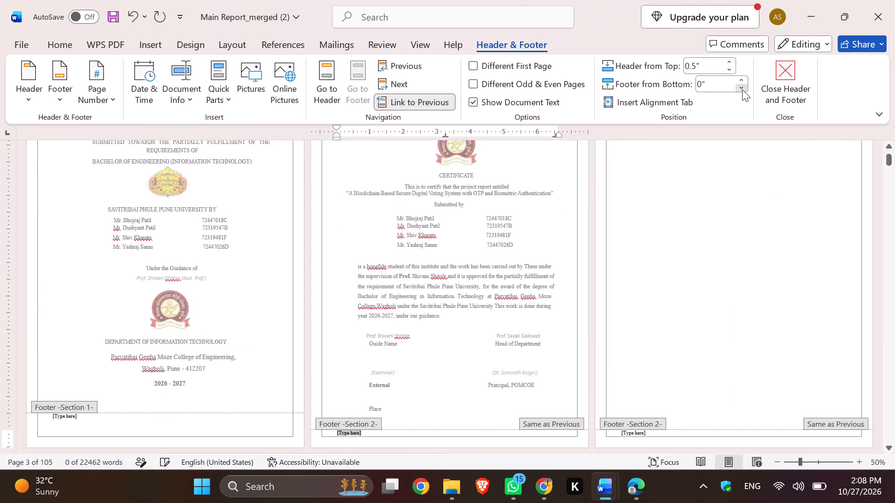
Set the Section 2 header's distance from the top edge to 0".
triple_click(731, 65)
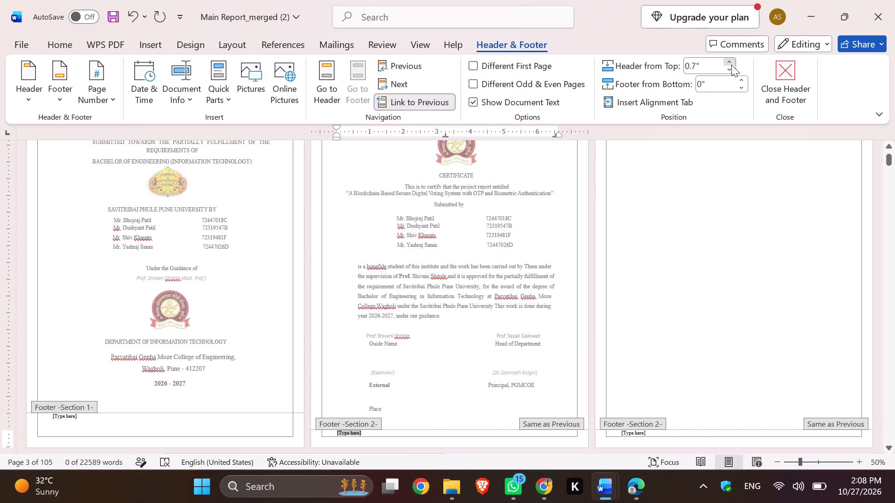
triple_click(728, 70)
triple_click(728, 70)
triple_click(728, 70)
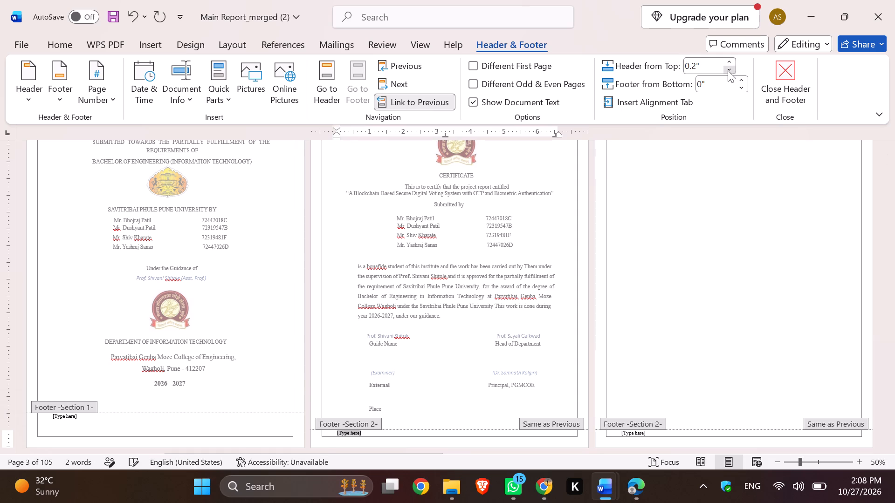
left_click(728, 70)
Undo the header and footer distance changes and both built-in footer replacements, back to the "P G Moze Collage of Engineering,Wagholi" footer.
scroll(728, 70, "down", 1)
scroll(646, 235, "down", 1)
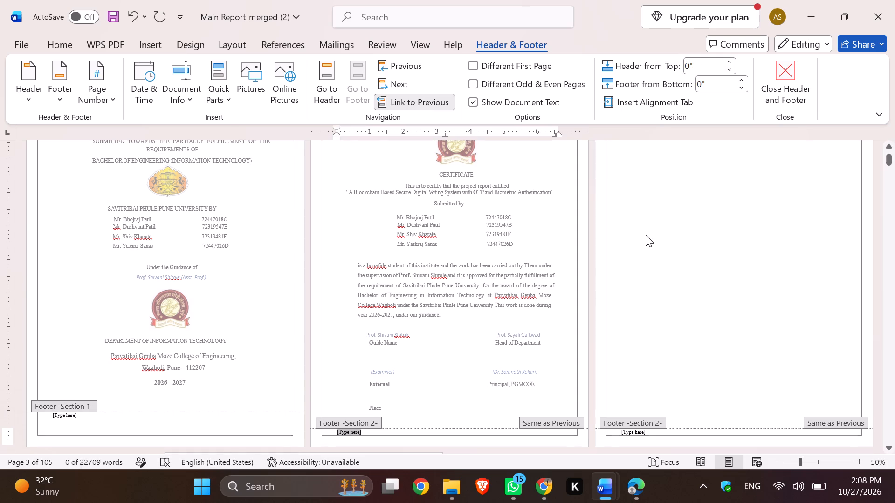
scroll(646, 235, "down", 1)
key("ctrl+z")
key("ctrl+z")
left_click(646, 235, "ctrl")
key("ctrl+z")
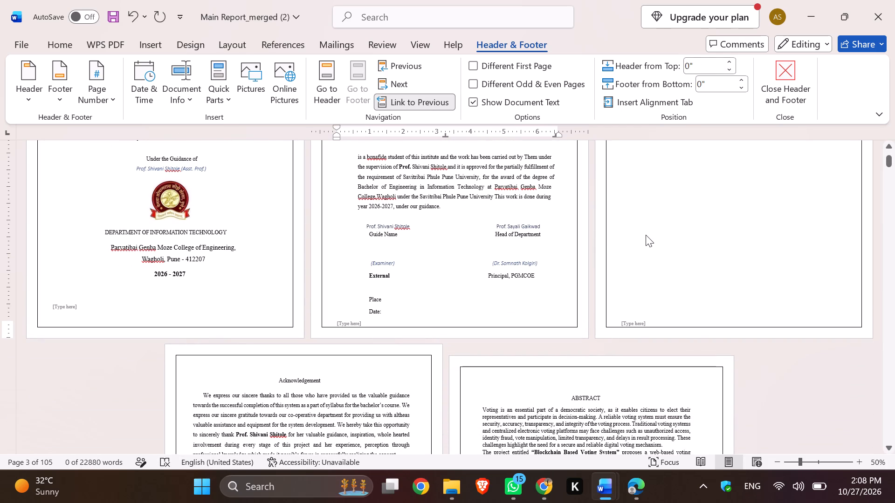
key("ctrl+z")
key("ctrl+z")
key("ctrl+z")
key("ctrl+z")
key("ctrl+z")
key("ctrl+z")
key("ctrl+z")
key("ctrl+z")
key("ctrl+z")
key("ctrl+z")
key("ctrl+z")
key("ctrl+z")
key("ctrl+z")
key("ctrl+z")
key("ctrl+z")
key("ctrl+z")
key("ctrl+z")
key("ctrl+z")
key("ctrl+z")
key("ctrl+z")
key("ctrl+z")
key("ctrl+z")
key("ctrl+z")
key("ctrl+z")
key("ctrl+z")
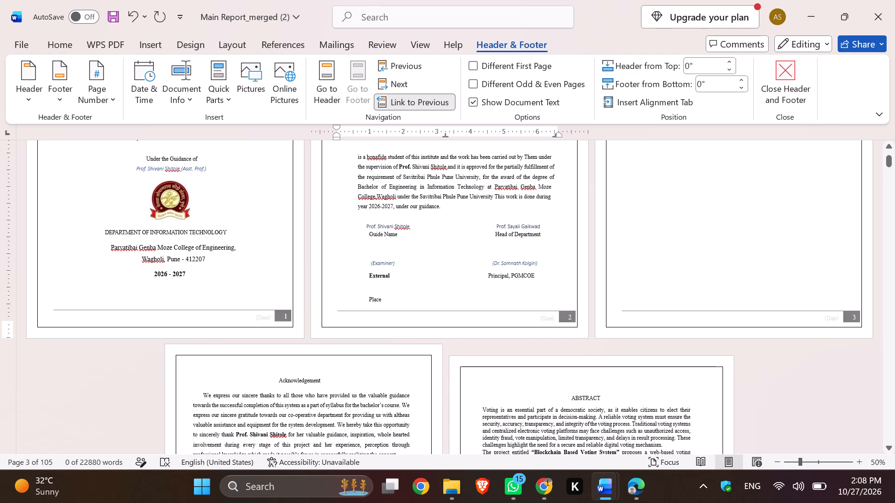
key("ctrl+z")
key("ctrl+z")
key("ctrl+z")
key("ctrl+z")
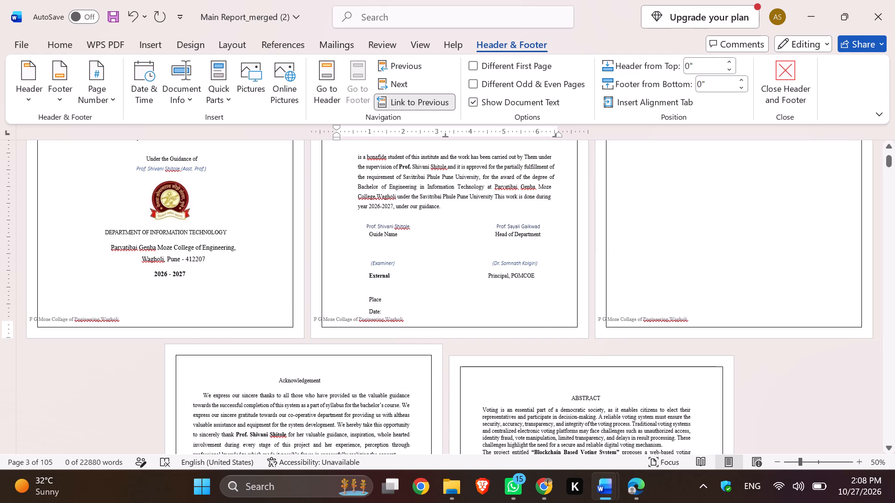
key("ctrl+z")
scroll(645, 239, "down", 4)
Leave footer editing and examine the borders and footers from the title page through the 1.5 Objective section.
scroll(633, 330, "down", 3)
left_click(747, 263)
scroll(747, 263, "down", 19)
scroll(747, 263, "up", 2)
scroll(747, 263, "down", 11)
scroll(747, 263, "up", 4)
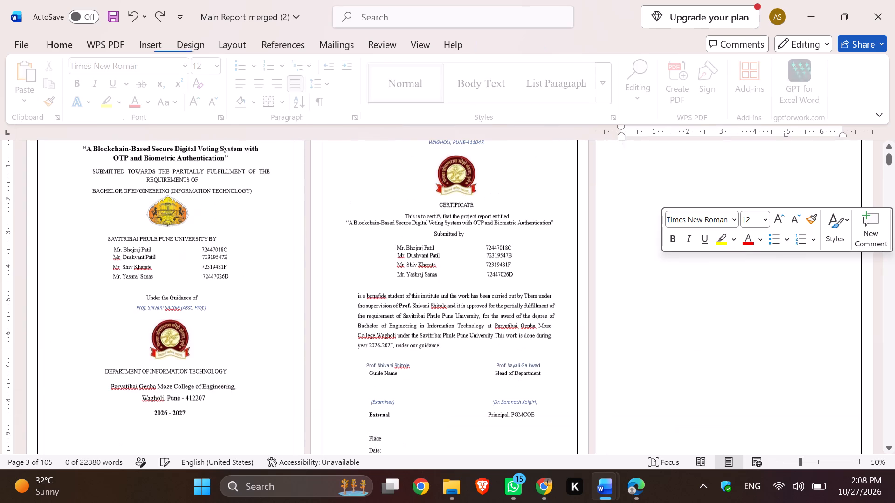
scroll(747, 263, "down", 4)
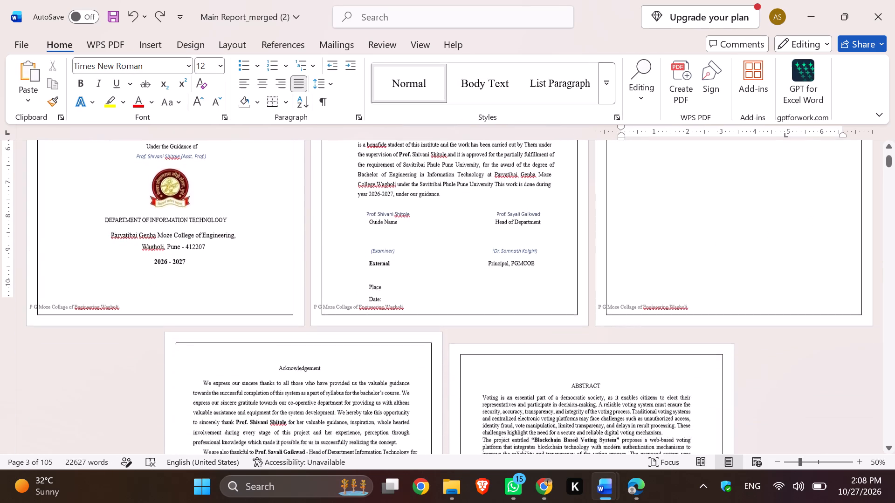
scroll(747, 263, "down", 7)
scroll(747, 263, "up", 1)
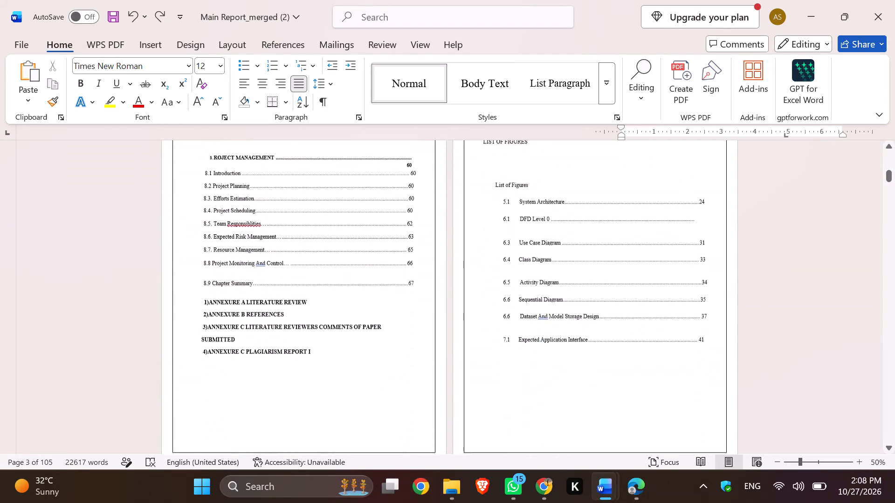
scroll(747, 263, "up", 1)
scroll(747, 263, "down", 3)
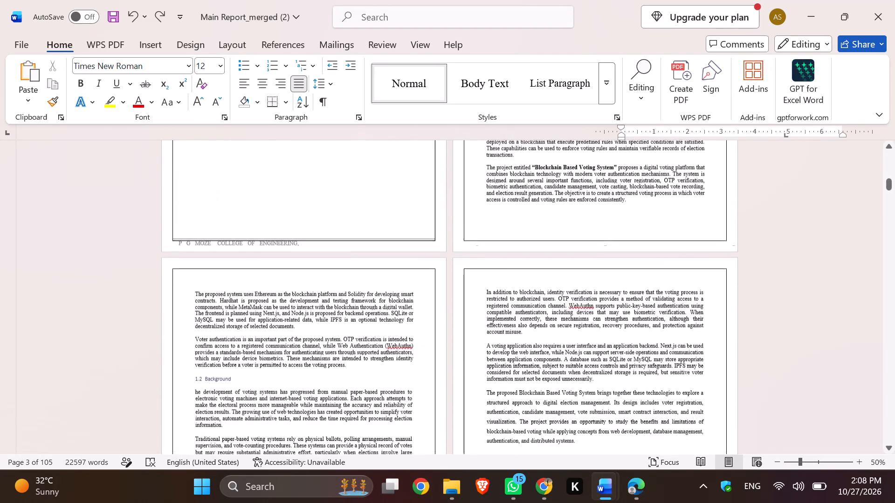
scroll(747, 263, "down", 2)
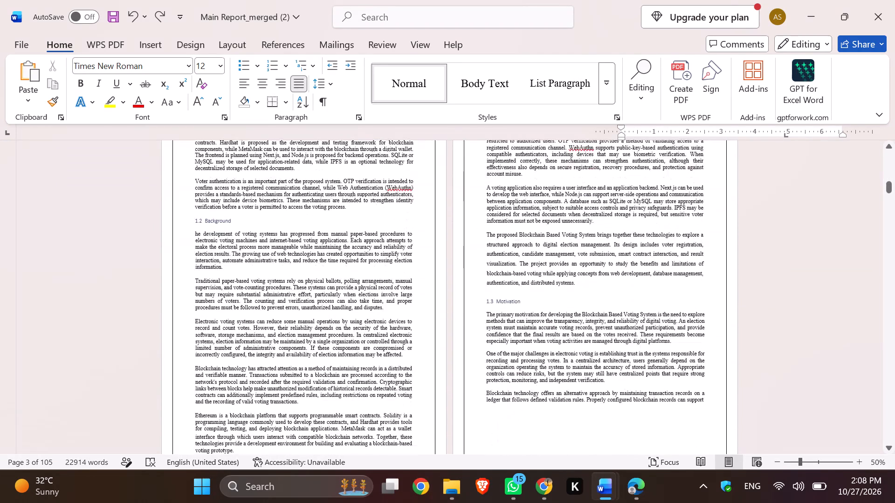
scroll(747, 263, "down", 2)
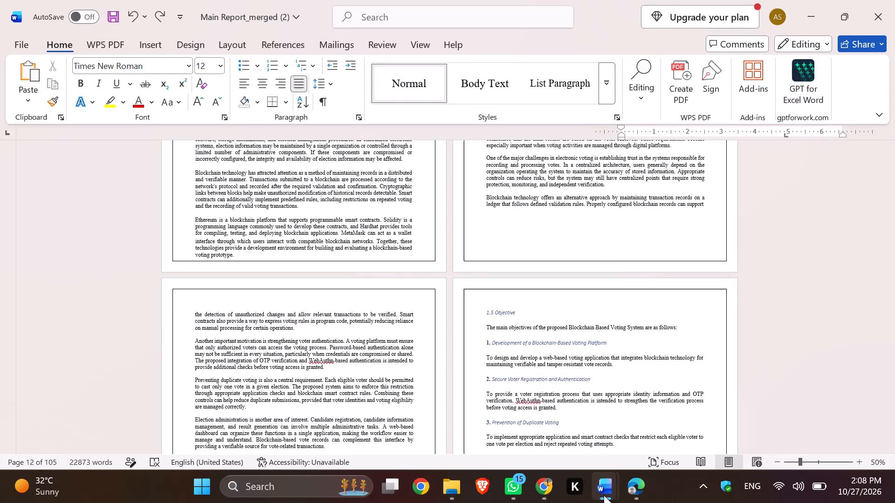
left_click(647, 411)
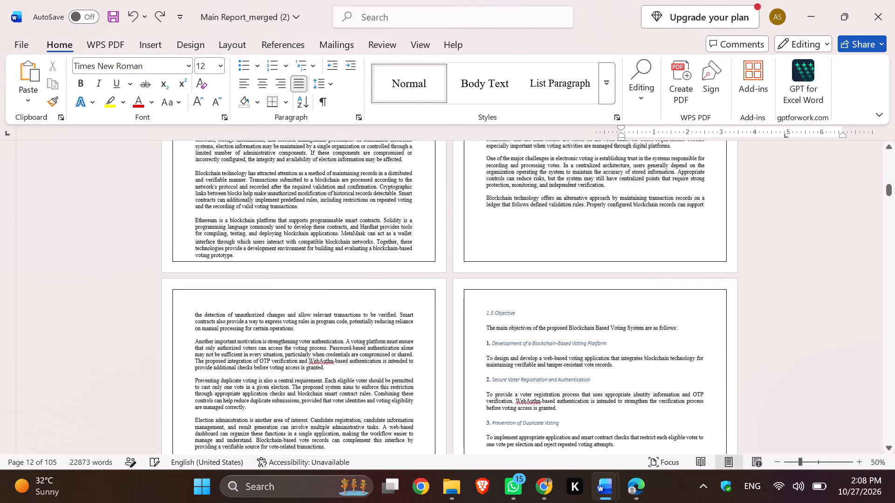
scroll(647, 411, "down", 1)
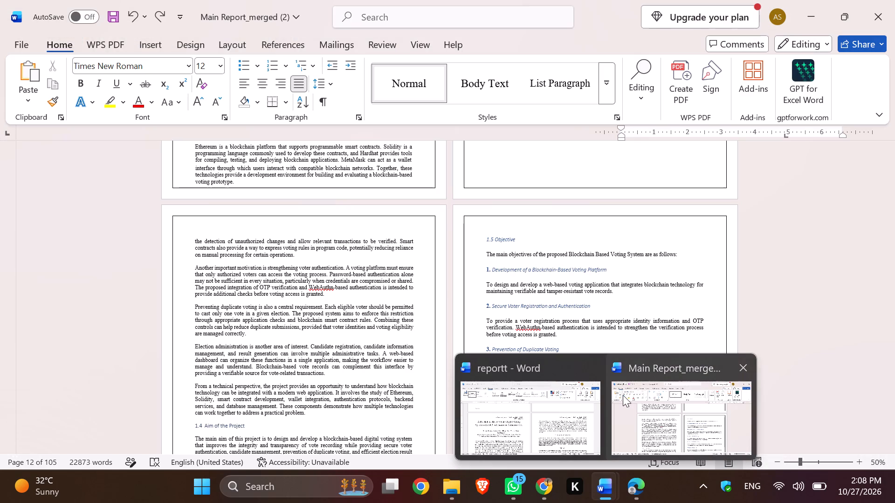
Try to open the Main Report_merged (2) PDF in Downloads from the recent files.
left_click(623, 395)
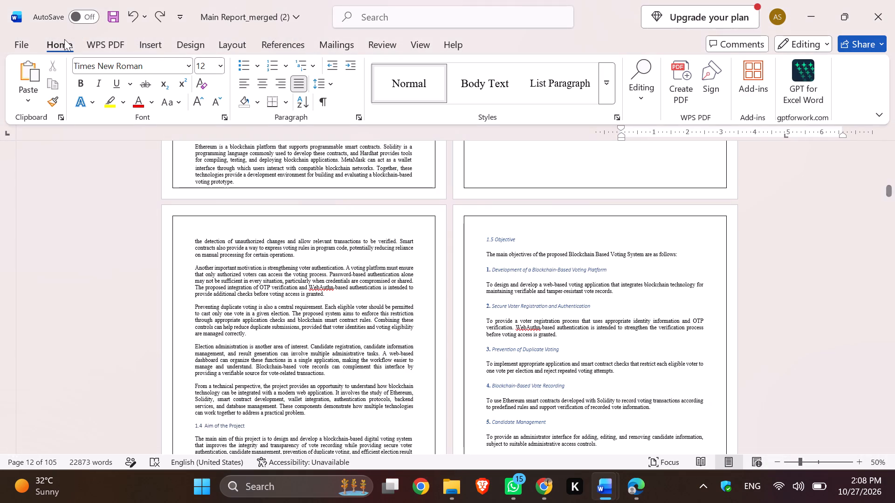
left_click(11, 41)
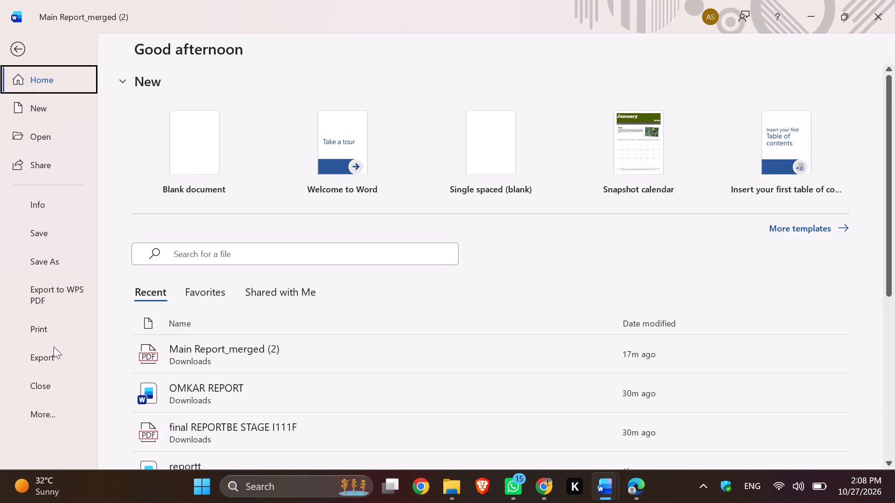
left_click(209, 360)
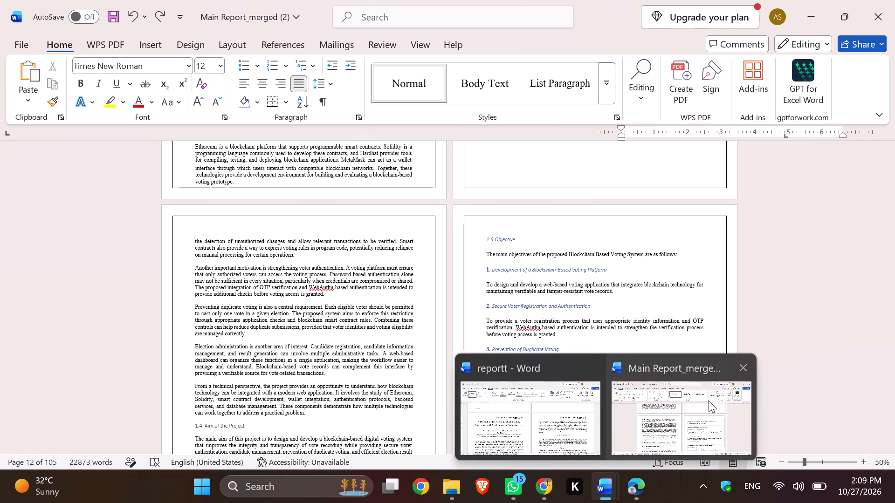
Look through the recent files for the report document to open.
left_click(709, 399)
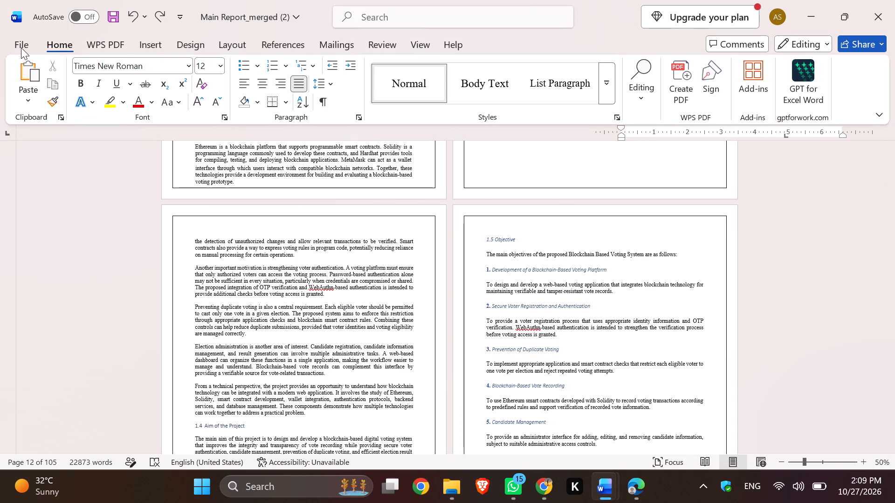
left_click(21, 48)
scroll(195, 369, "down", 1)
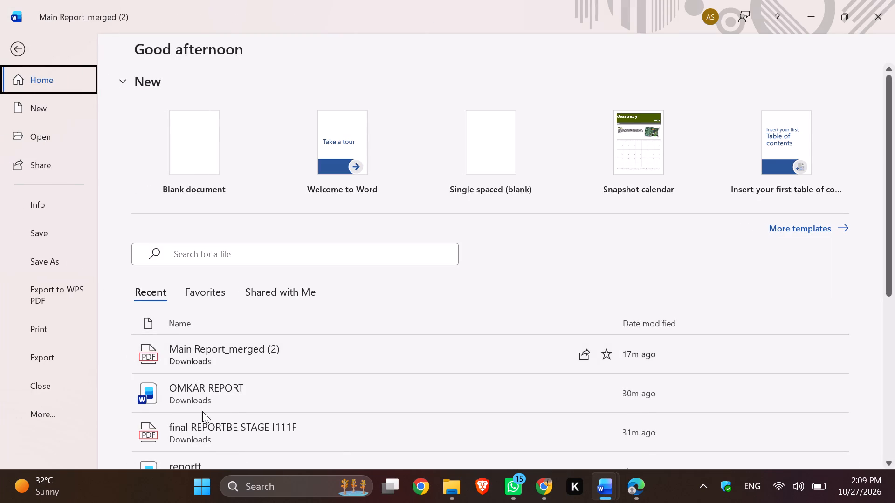
scroll(202, 411, "down", 1)
scroll(209, 347, "down", 1)
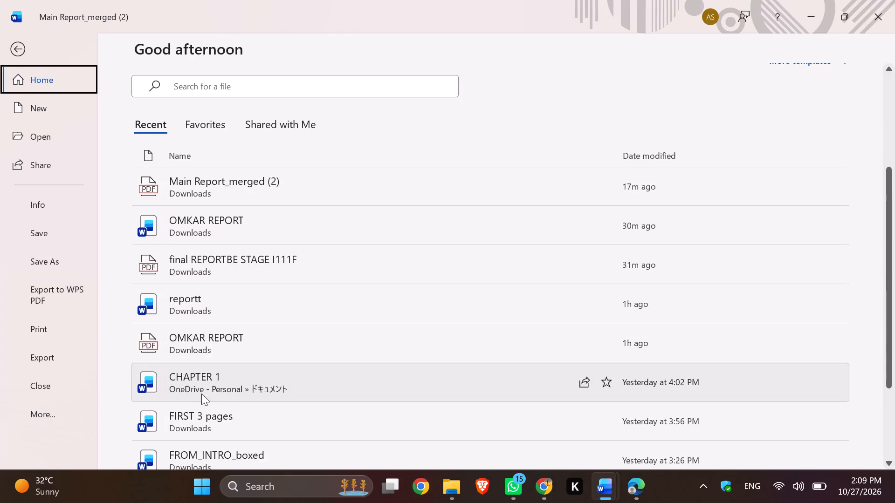
scroll(179, 435, "down", 1)
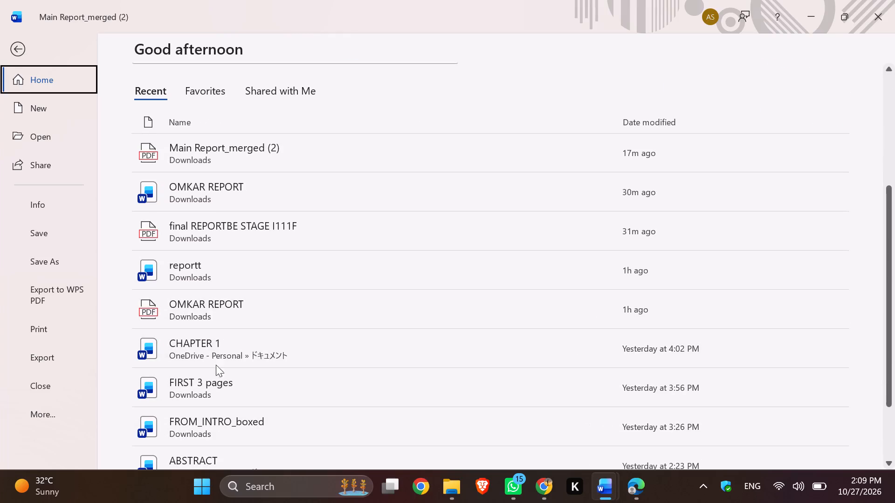
scroll(187, 326, "up", 3)
scroll(46, 182, "down", 1)
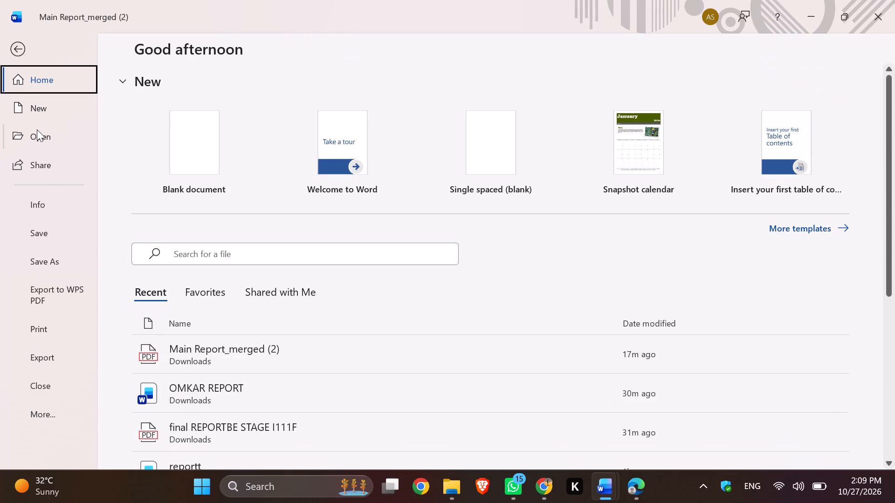
Browse the Downloads folder for the report file among the recent documents and PDFs, and leave without opening any.
left_click(36, 129)
left_click(179, 322)
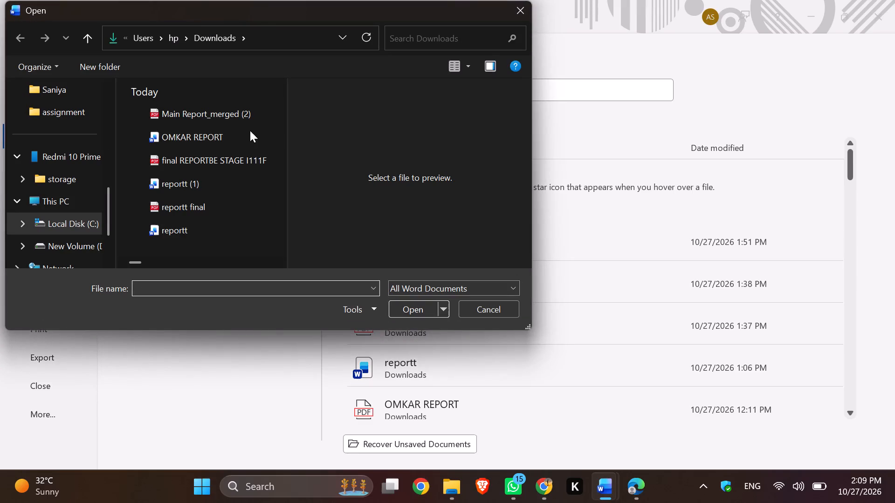
scroll(192, 206, "down", 1)
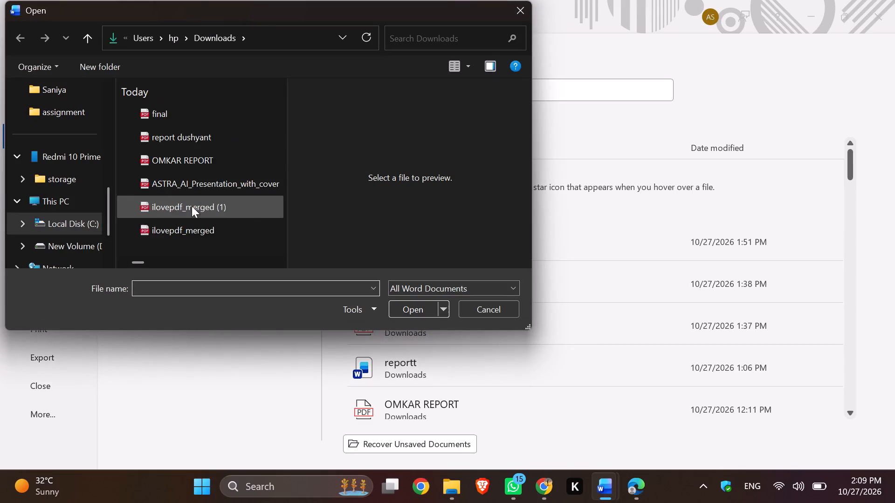
scroll(192, 206, "down", 1)
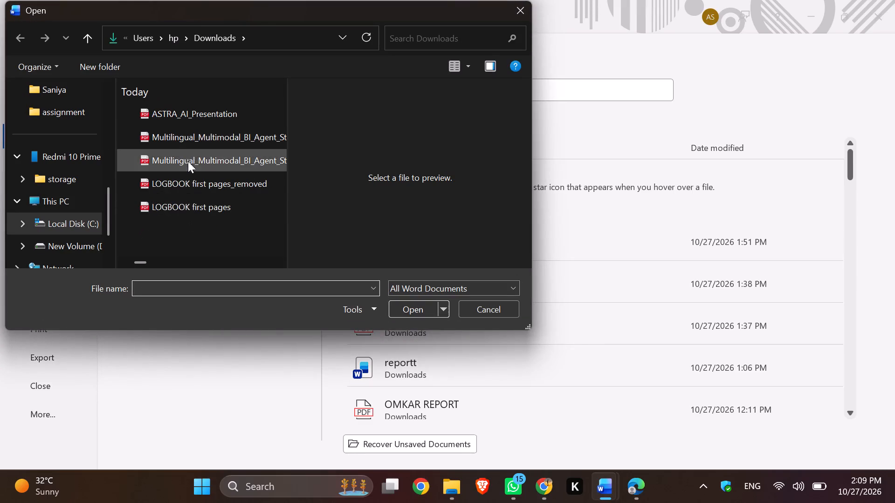
scroll(186, 193, "down", 1)
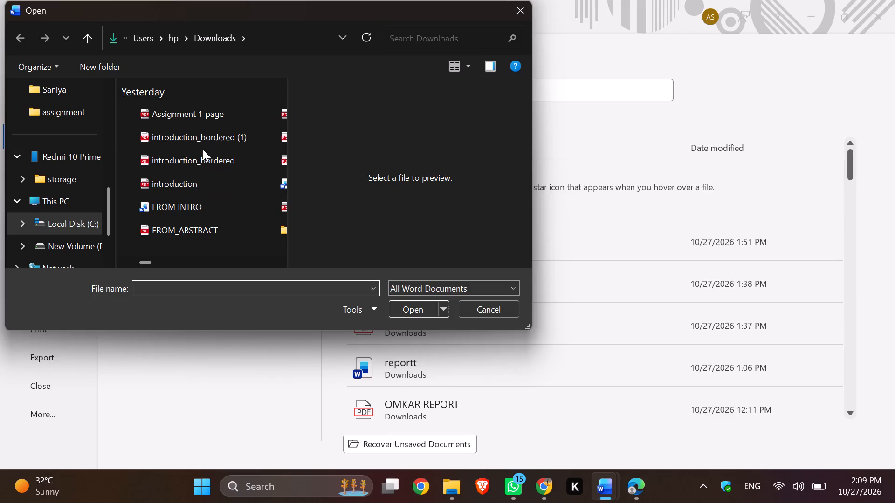
scroll(256, 123, "down", 1)
scroll(256, 123, "up", 6)
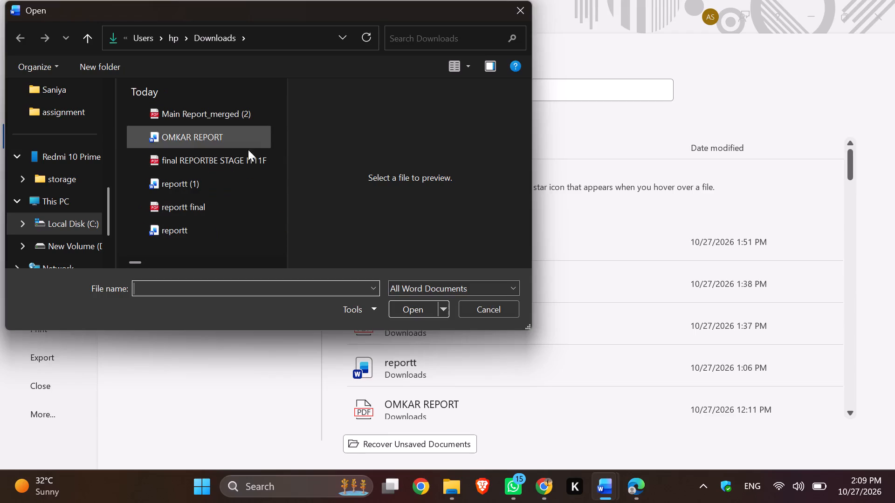
scroll(221, 178, "up", 3)
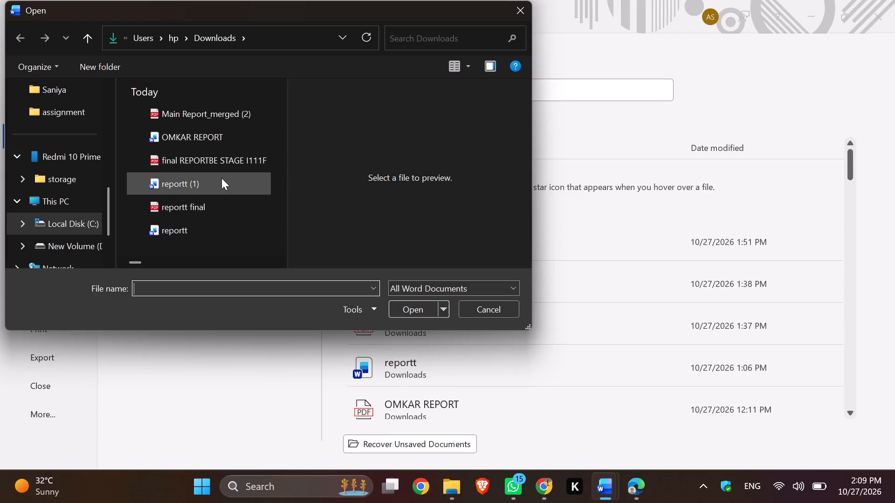
left_click(516, 8)
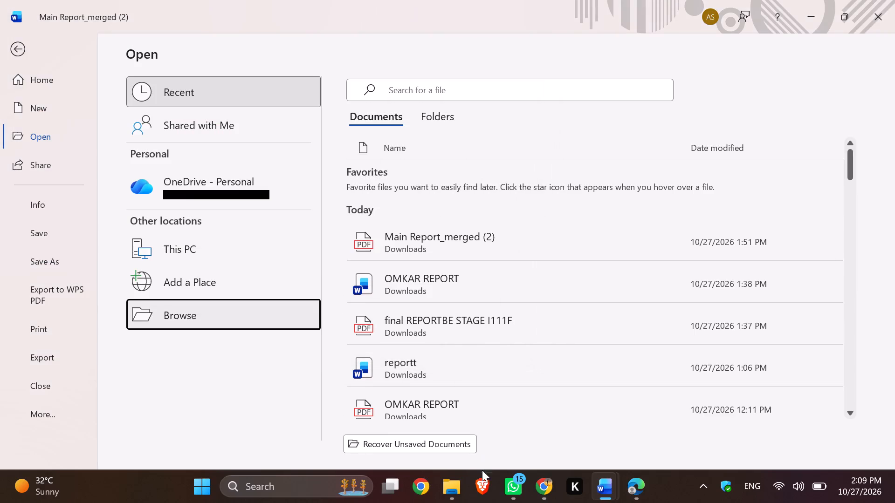
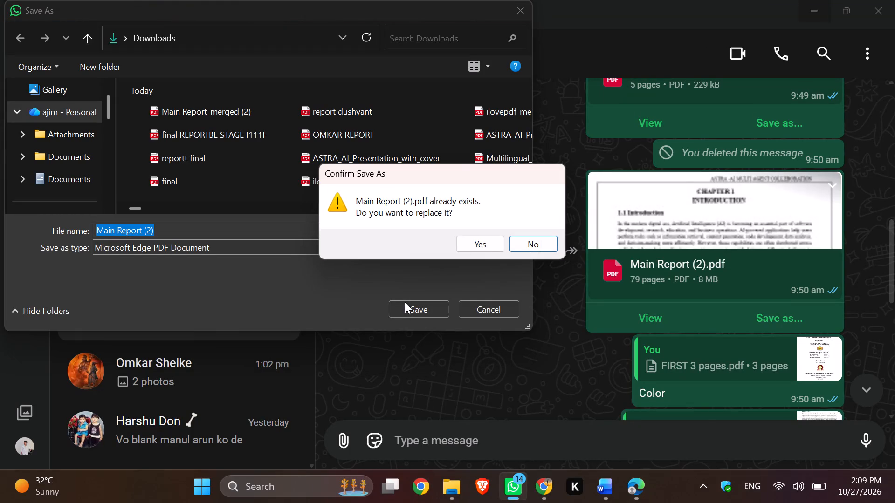
Decline replacing the existing Main Report (2) PDF and enter a new save name starting with "Astra ai report phase" in Downloads.
left_click(525, 238)
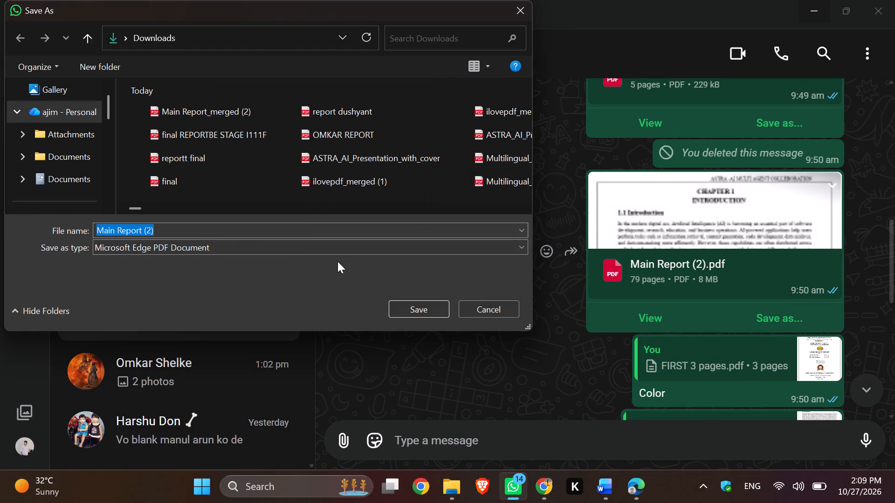
left_click_drag(202, 220, 57, 239)
key("BackSpace")
left_click_drag(168, 233, 81, 233)
key("BackSpace")
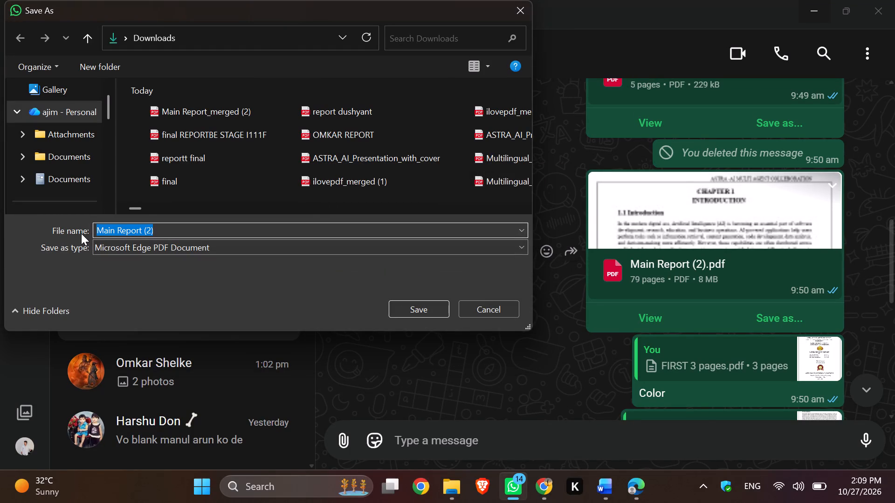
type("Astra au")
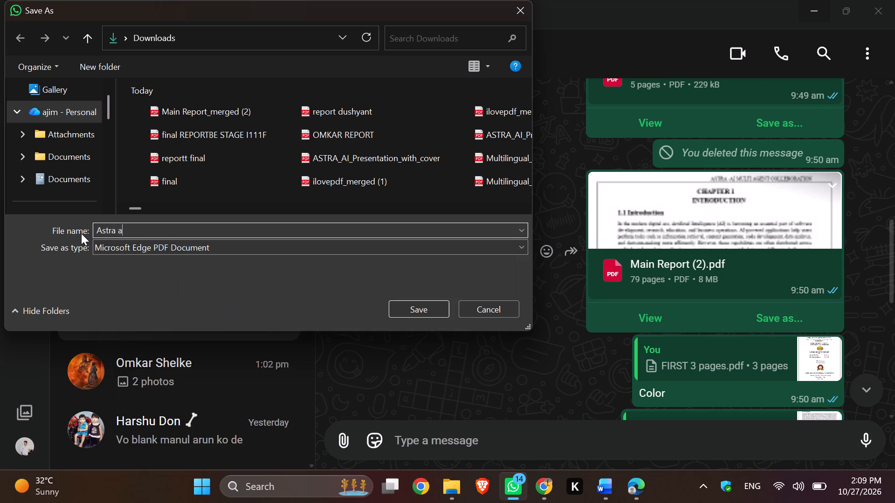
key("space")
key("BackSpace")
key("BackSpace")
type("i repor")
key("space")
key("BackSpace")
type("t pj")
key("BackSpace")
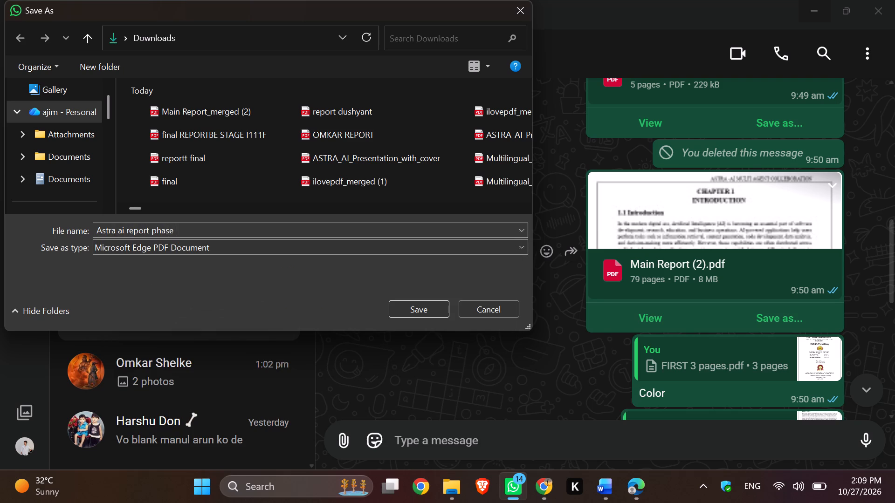
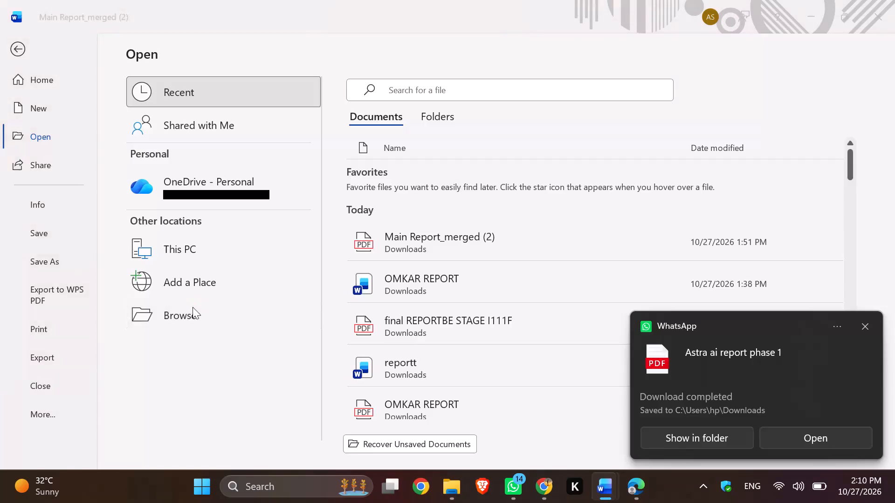
Open the Astra ai report phase 1 PDF from Downloads as an editable document and enable editing.
left_click(193, 118)
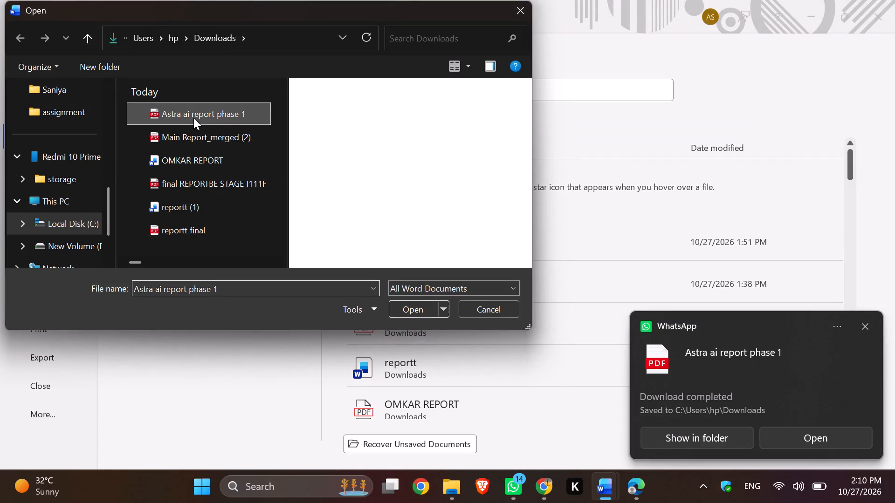
left_click(421, 314)
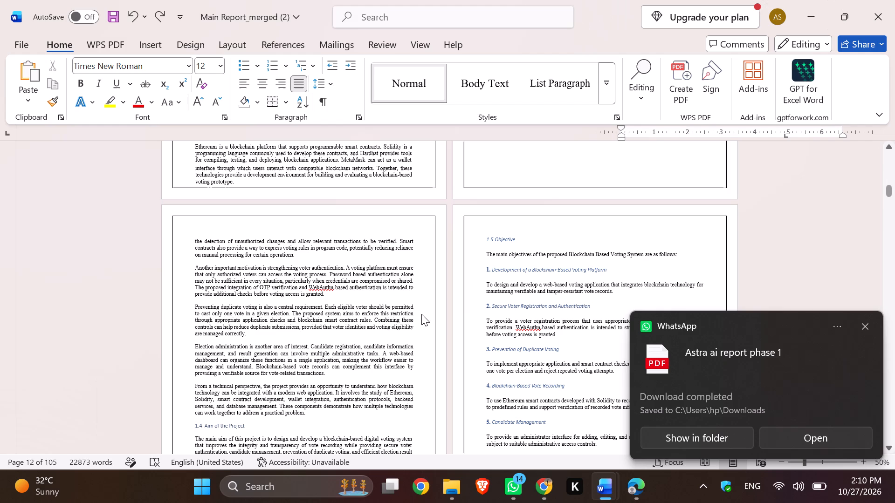
left_click(421, 314)
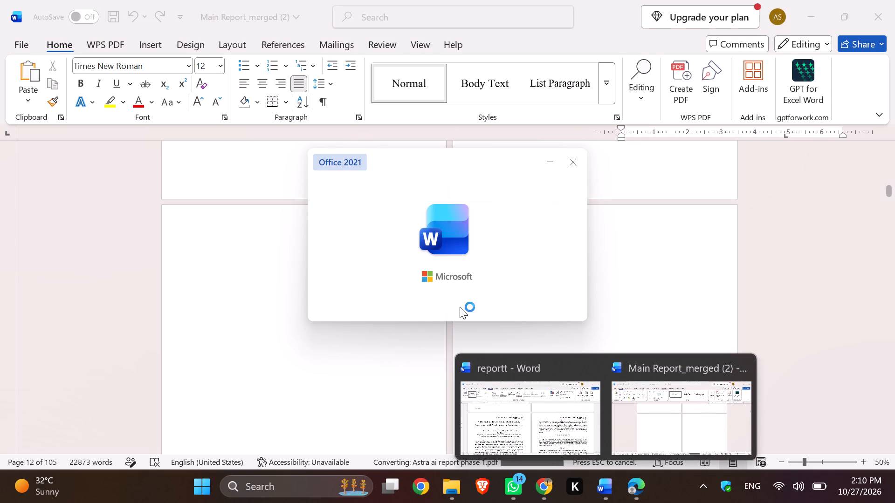
left_click(495, 252)
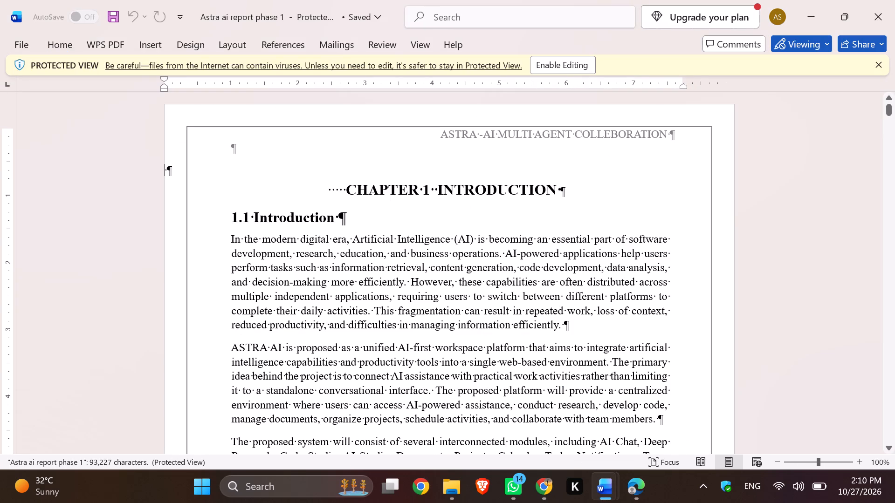
left_click(567, 66)
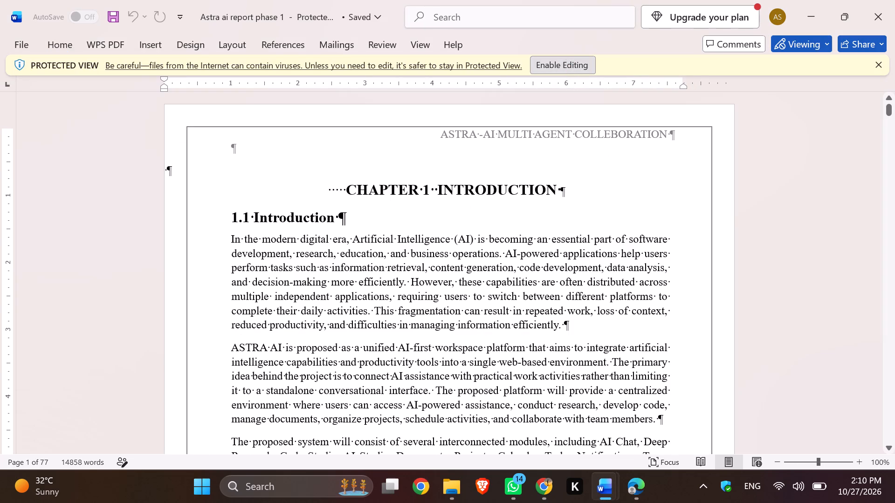
scroll(176, 272, "up", 1)
scroll(176, 272, "right", 1)
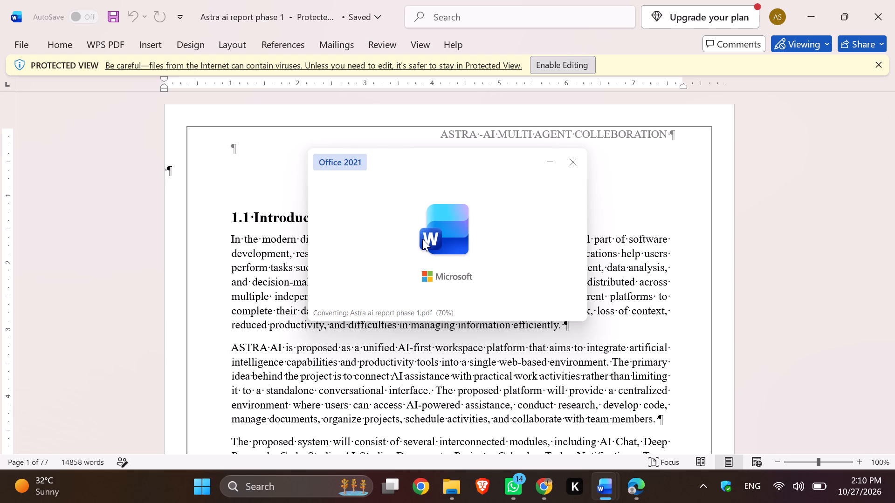
scroll(453, 227, "right", 1)
left_click(453, 227)
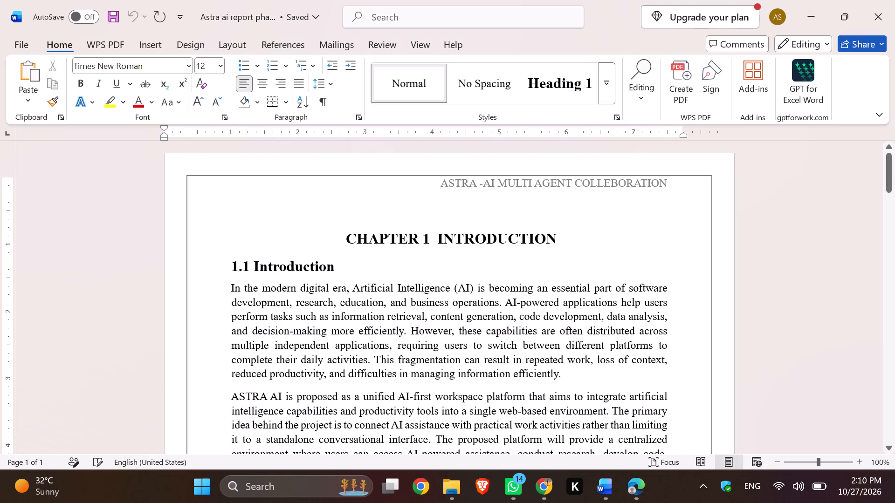
Examine the page layout, header and borders of the Astra report, from the multi-page overview back to the Chapter 1 page.
scroll(453, 227, "down", 2, "ctrl")
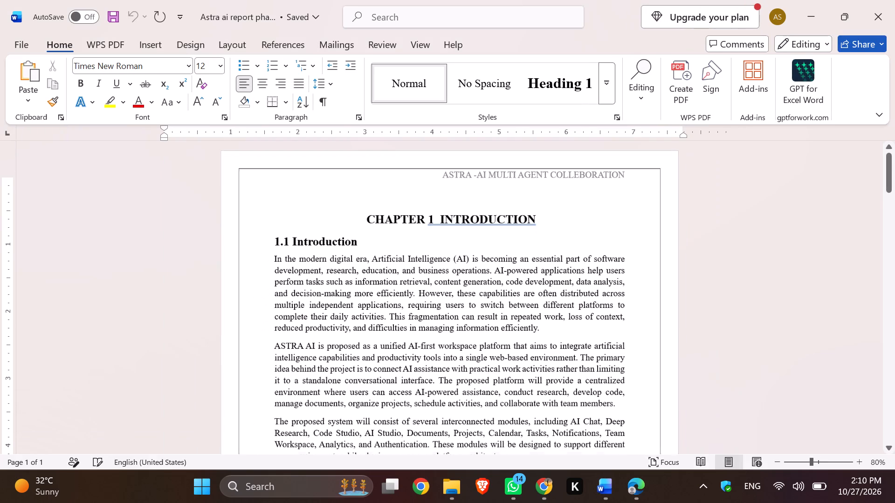
left_click_drag(9, 170, 12, 149)
left_click_drag(6, 163, 24, 234)
scroll(8, 179, "up", 1)
scroll(184, 224, "up", 1)
scroll(303, 211, "up", 1)
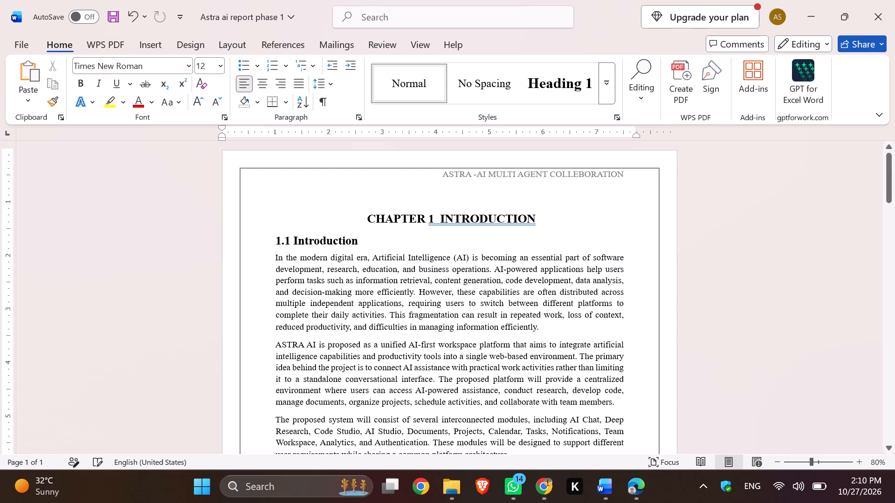
scroll(303, 211, "down", 5, "ctrl")
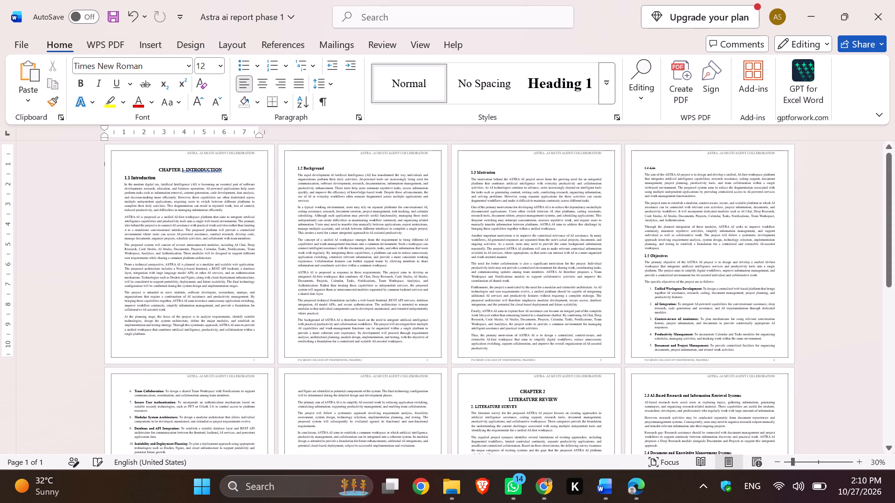
scroll(353, 212, "up", 5, "ctrl")
scroll(130, 317, "up", 1)
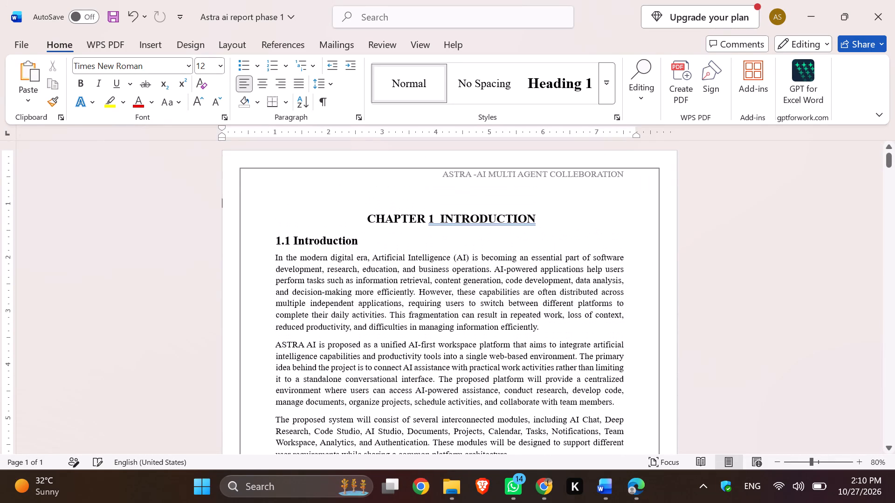
scroll(130, 317, "up", 1)
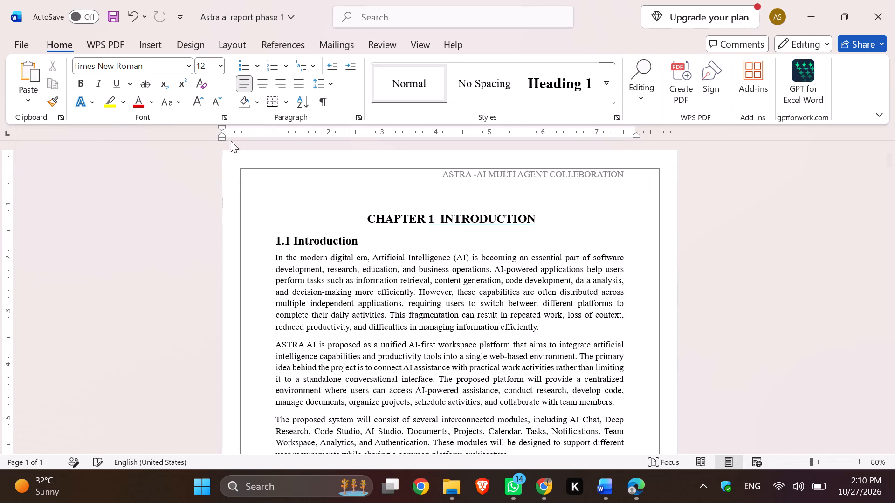
scroll(260, 220, "down", 1)
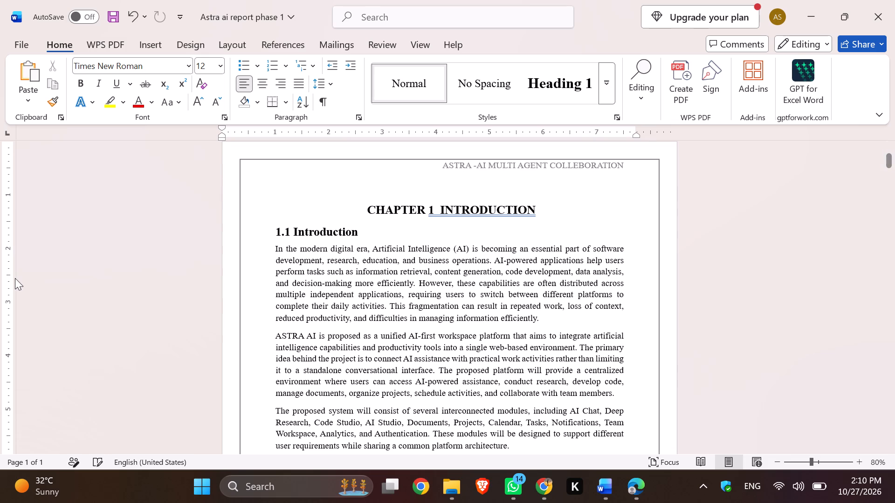
scroll(15, 278, "down", 1)
Set the left indent of the empty paragraph above the CHAPTER 1 INTRODUCTION heading to about 1 inch.
left_click(606, 167)
left_click_drag(217, 136, 272, 145)
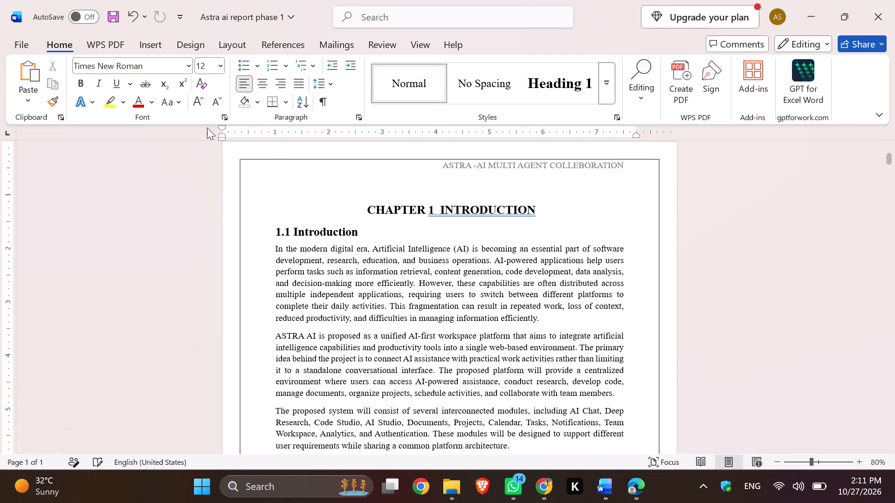
left_click_drag(223, 136, 274, 145)
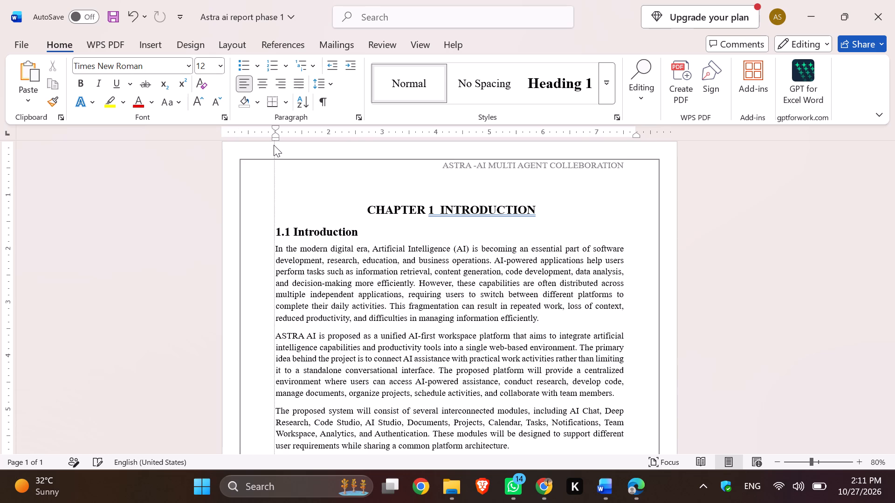
left_click_drag(274, 145, 274, 144)
left_click(352, 183)
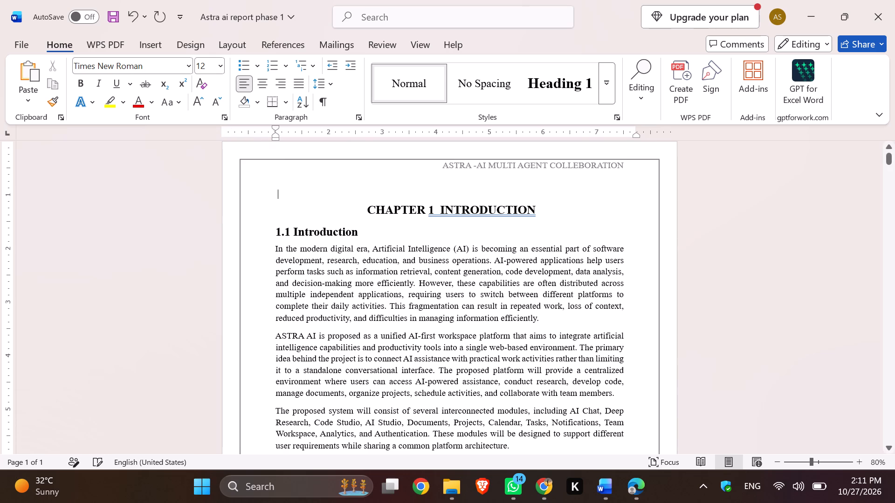
Examine the header, page border and college-name footer on the first pages through page 3 of the Astra report.
scroll(0, 294, "down", 5)
scroll(146, 303, "down", 2)
scroll(146, 325, "up", 4)
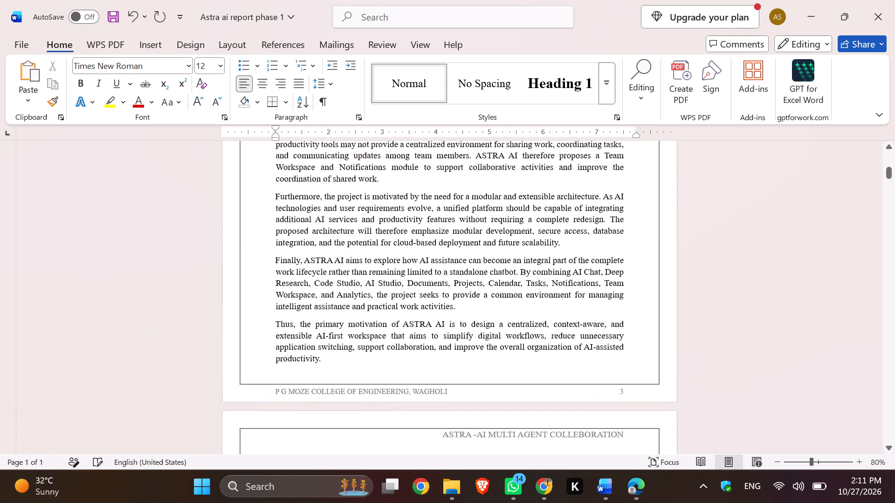
left_click(8, 132)
triple_click(8, 132)
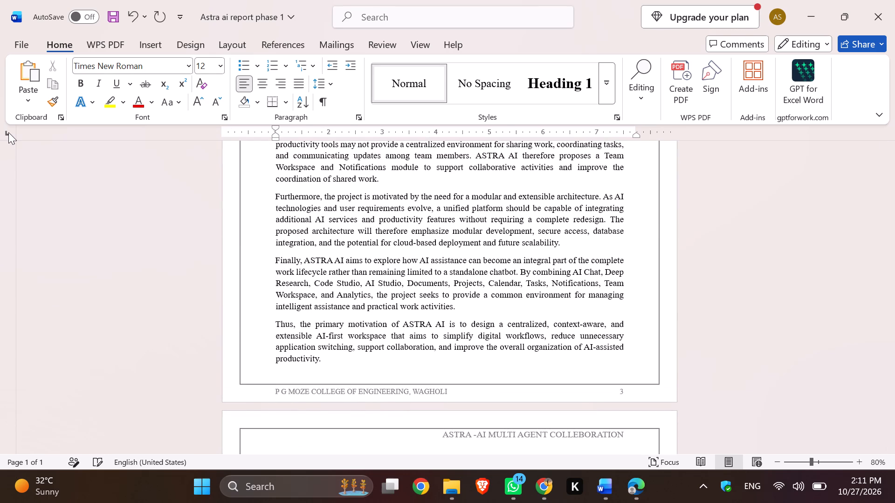
scroll(320, 198, "up", 3, "ctrl")
scroll(320, 198, "down", 1, "ctrl")
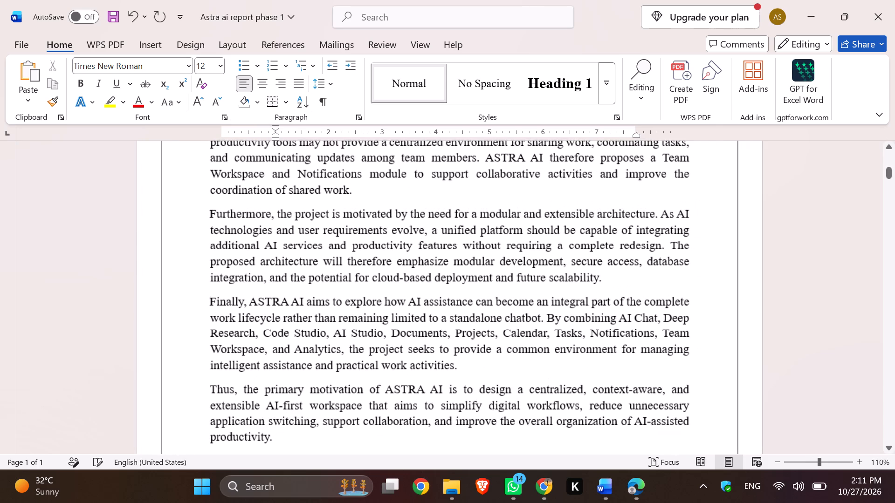
scroll(320, 198, "down", 1, "ctrl")
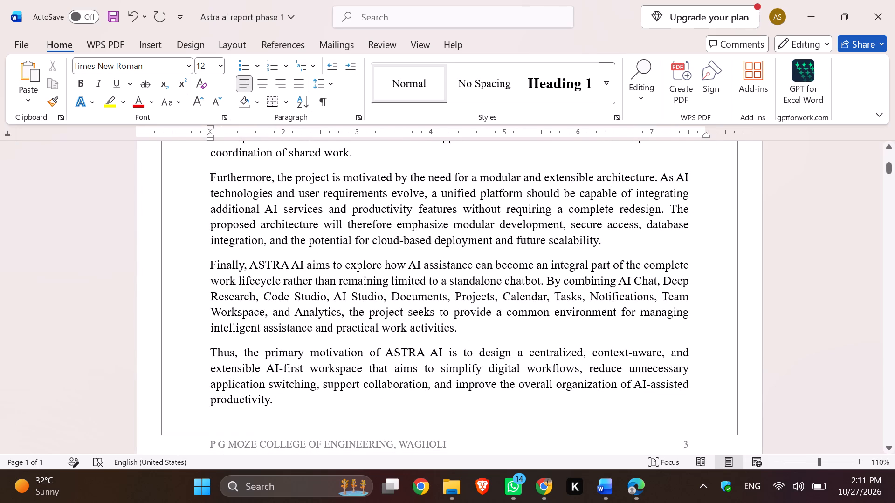
scroll(99, 181, "up", 2)
scroll(214, 216, "up", 8)
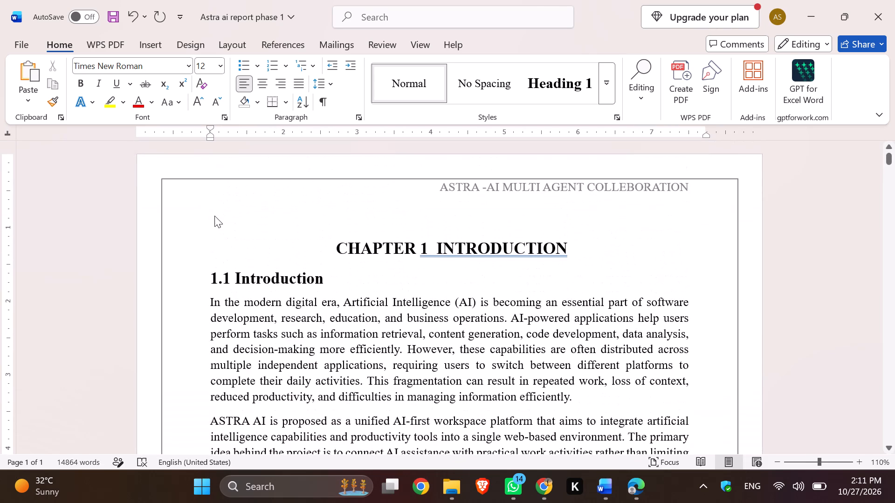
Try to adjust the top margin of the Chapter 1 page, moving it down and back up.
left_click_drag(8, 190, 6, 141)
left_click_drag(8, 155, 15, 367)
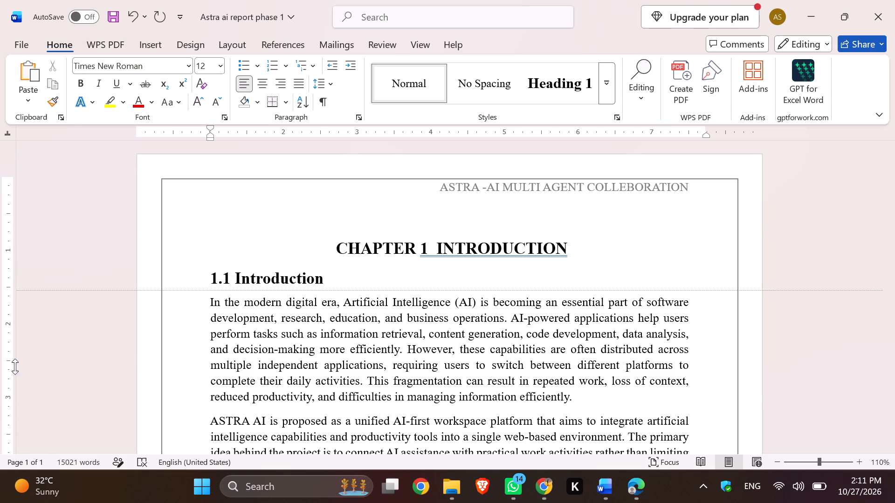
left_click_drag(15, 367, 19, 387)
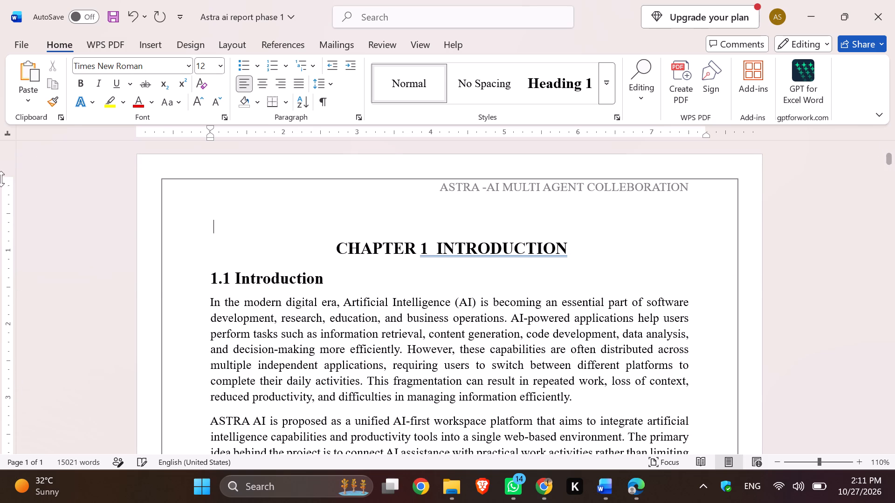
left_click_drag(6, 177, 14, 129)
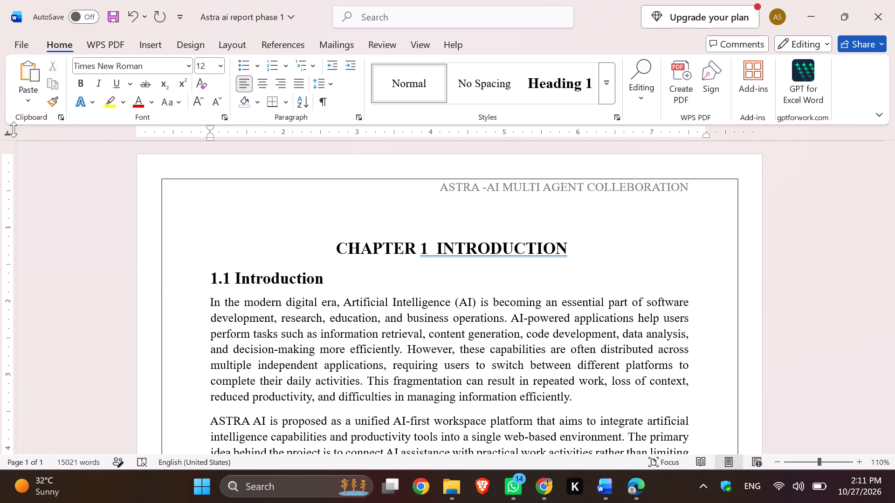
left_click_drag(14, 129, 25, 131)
Set the header's distance from the top to 0.1" on the Chapter 1 page and leave header editing.
double_click(502, 184)
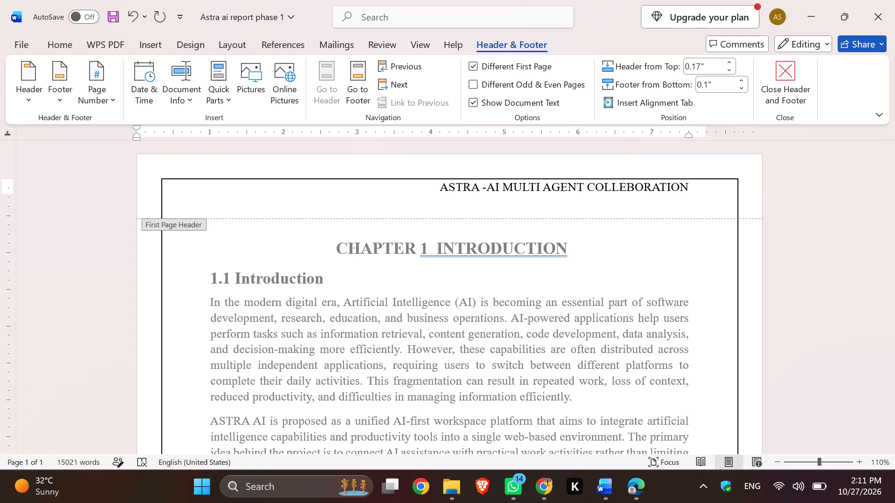
triple_click(728, 63)
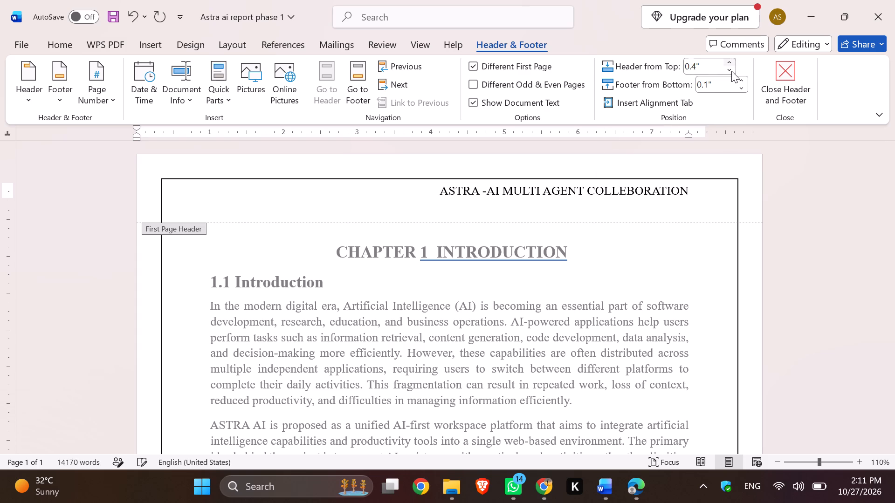
triple_click(730, 72)
left_click(730, 72)
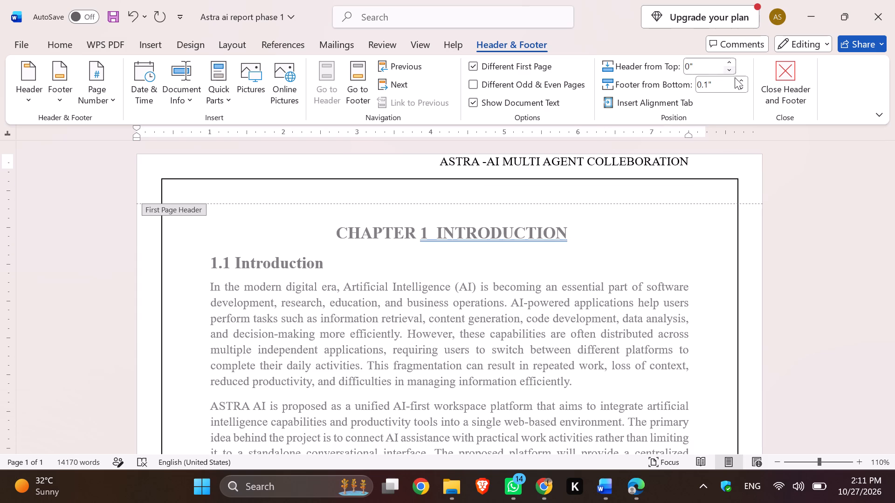
left_click(731, 61)
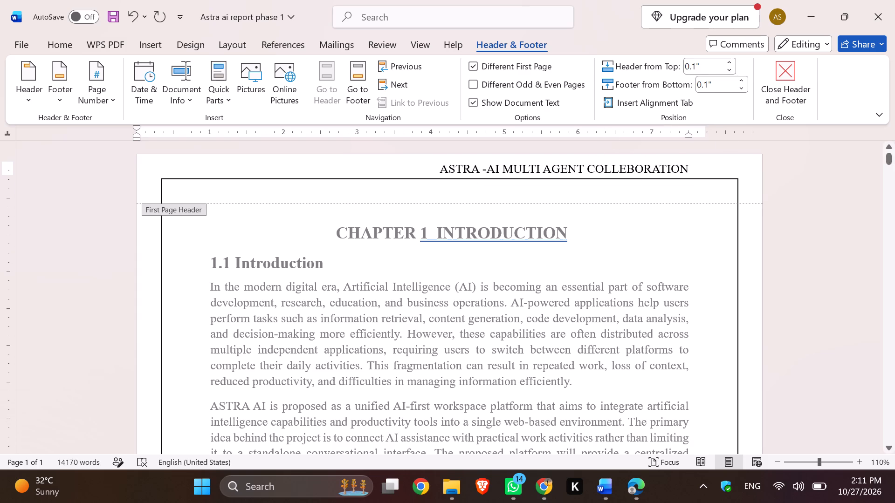
left_click(713, 141)
double_click(661, 220)
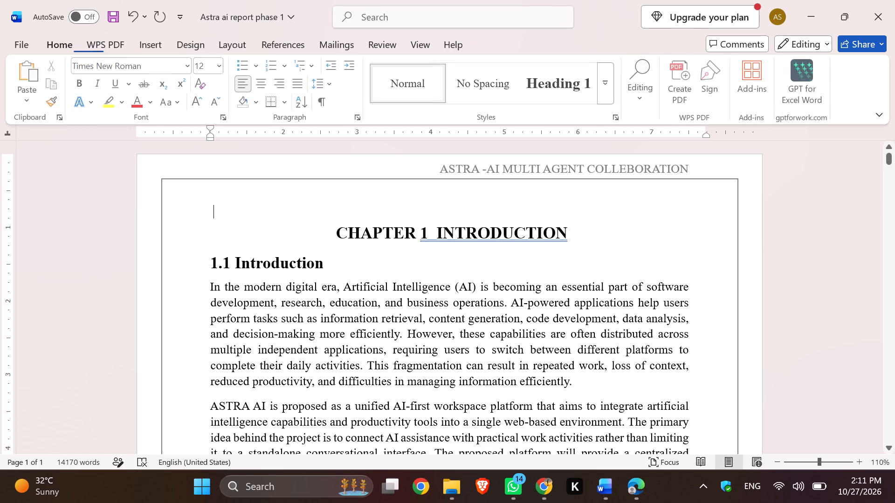
Check the header position, page border and footer across pages 1 and 2 of the Astra report.
scroll(674, 197, "down", 4)
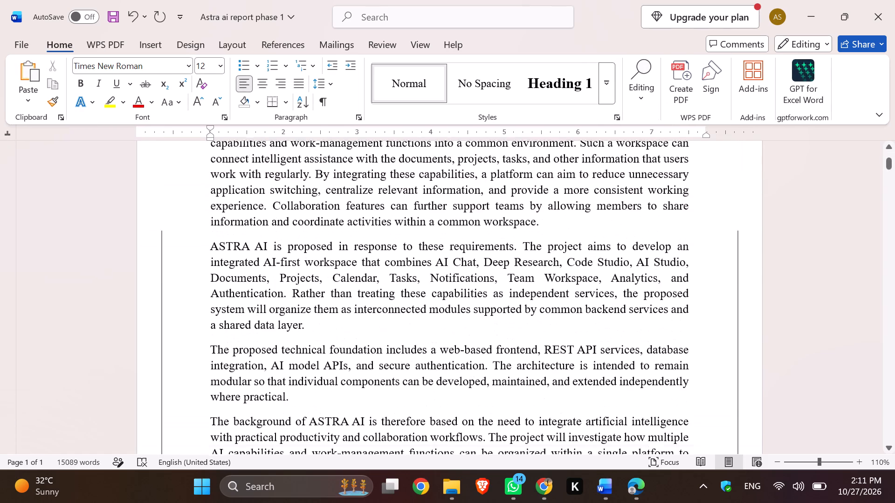
scroll(674, 197, "down", 1)
scroll(674, 197, "up", 1)
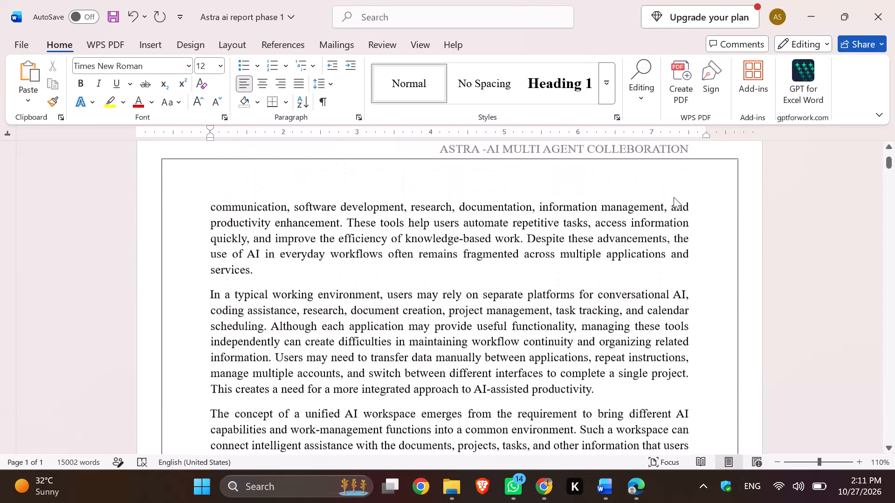
scroll(674, 197, "up", 1)
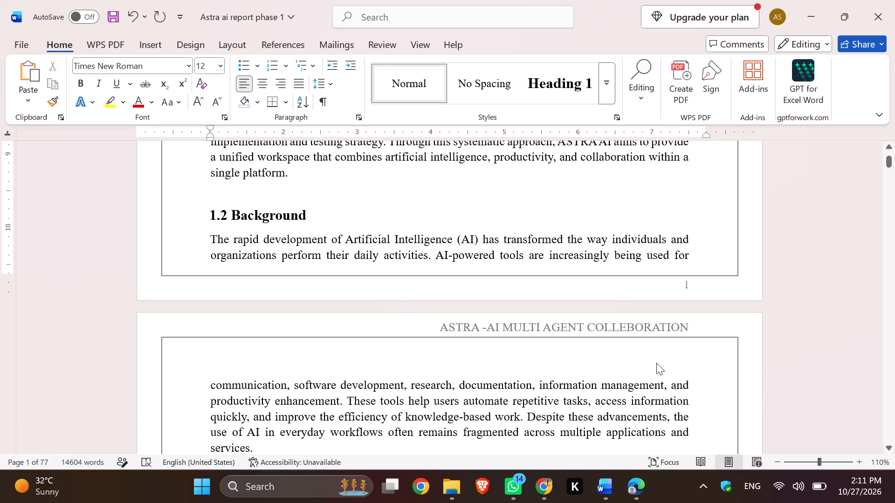
Switch to the reportt document and copy its entire content.
left_click(599, 483)
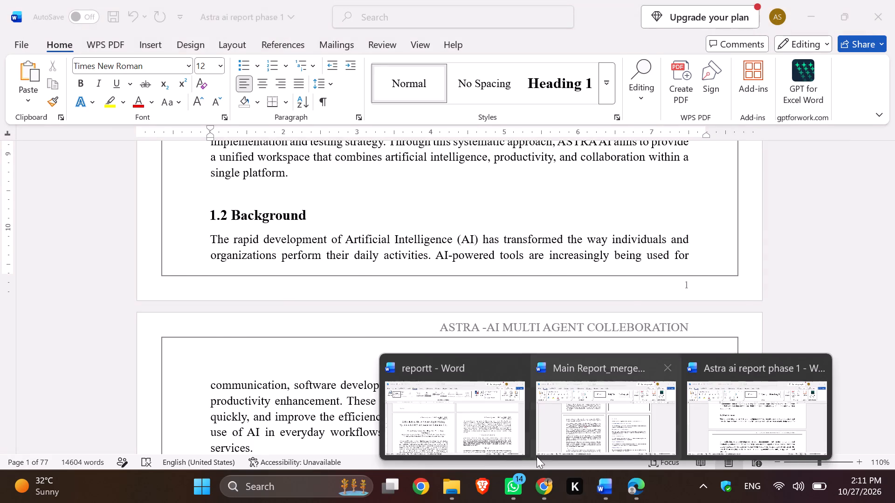
left_click(457, 428)
scroll(601, 302, "up", 2)
key("ctrl+a")
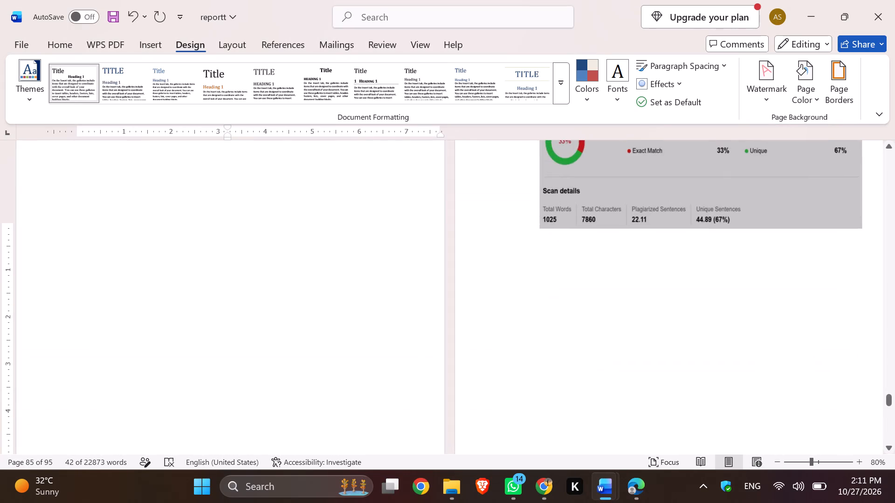
scroll(601, 302, "up", 18)
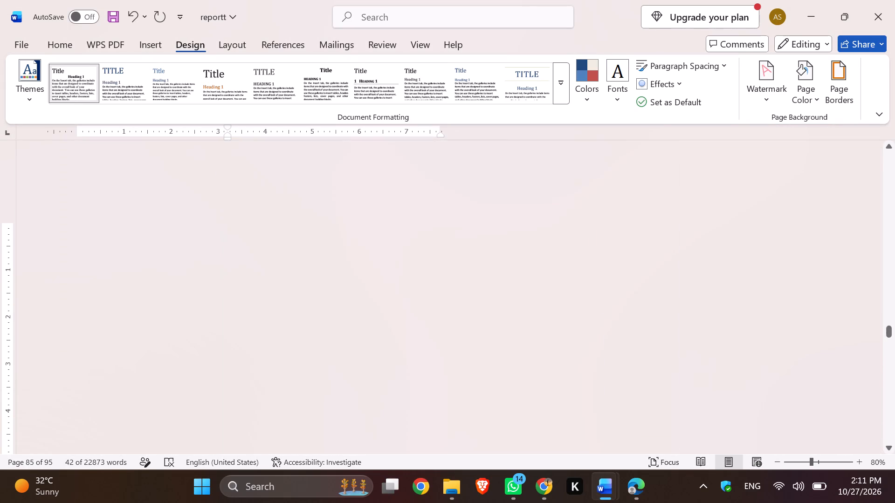
scroll(601, 302, "down", 9, "ctrl")
key("ctrl+c")
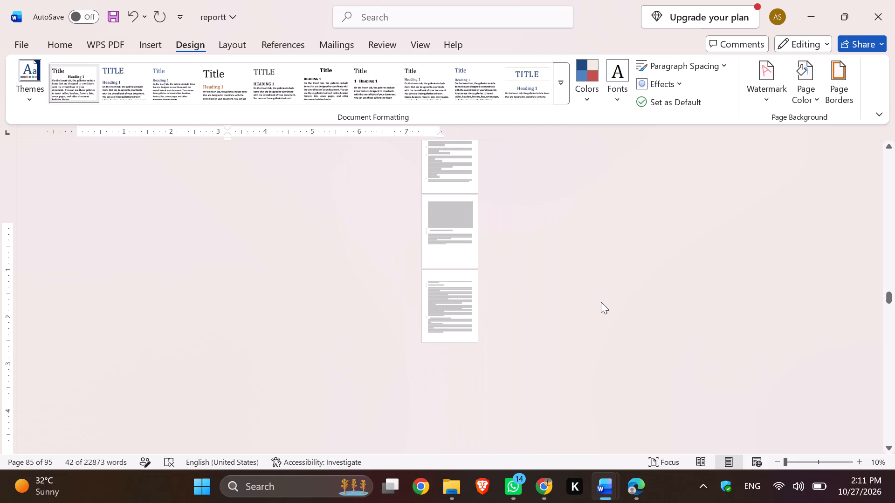
Replace the entire content of the Astra ai report phase 1 document with the copied report.
left_click(706, 423)
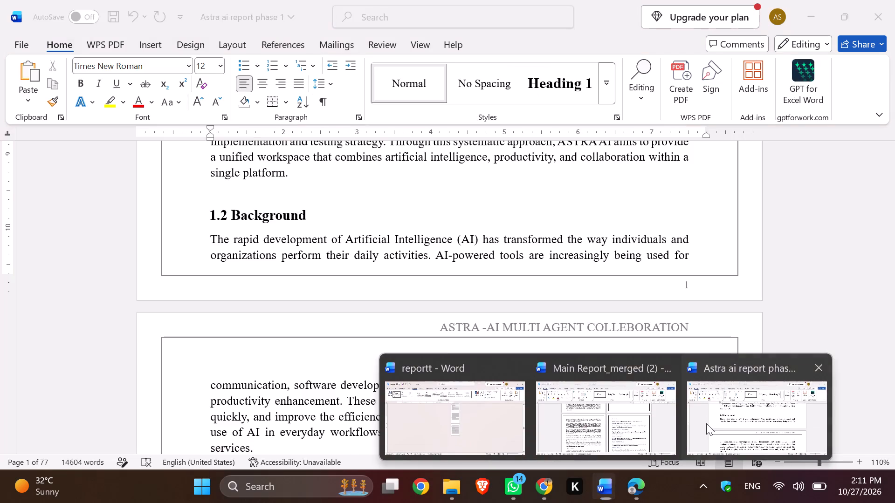
key("ctrl+a")
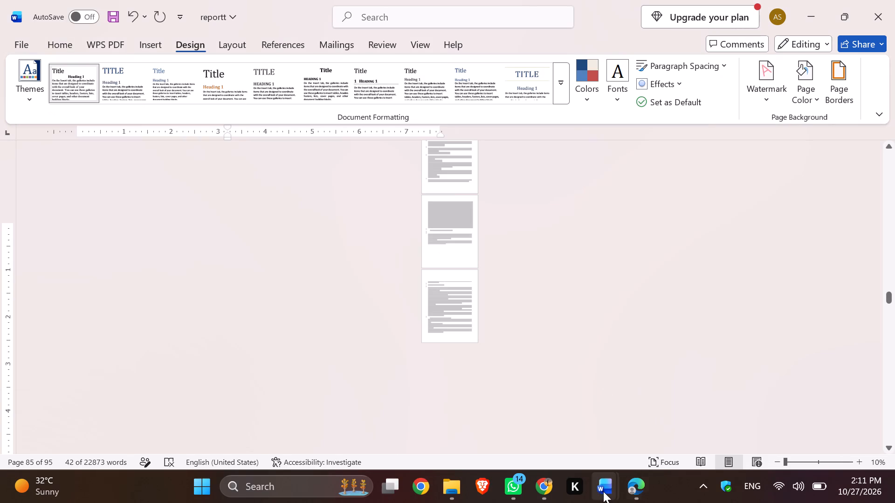
left_click(734, 407)
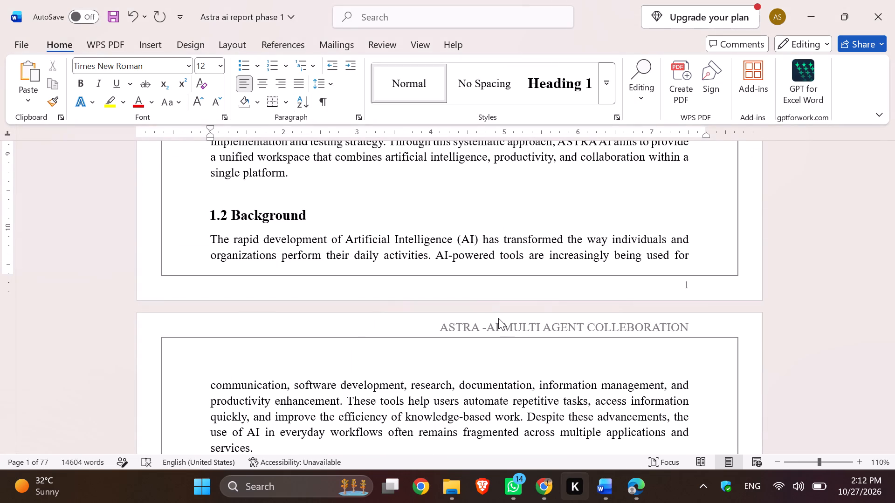
key("ctrl+a")
scroll(498, 318, "up", 9)
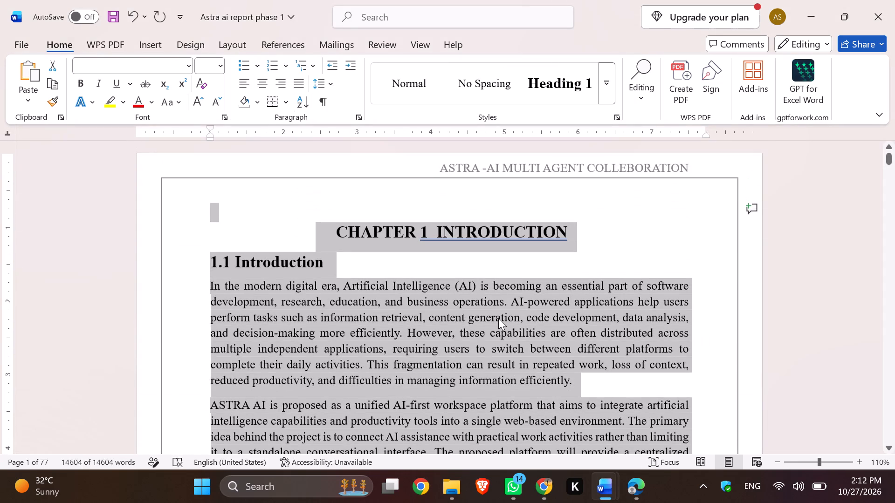
key("ctrl+v")
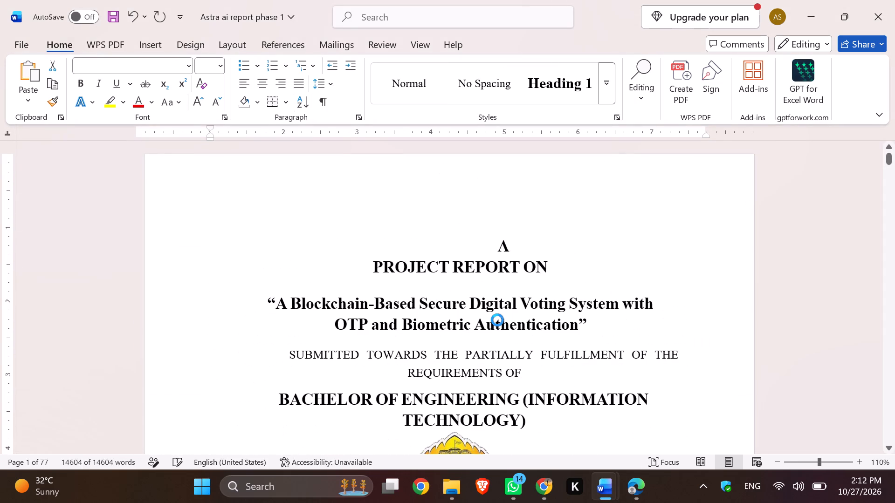
Look through the pasted voting report, from the title page to the references and the Chapter 6 diagrams, checking layout and borders.
scroll(497, 320, "up", 1)
scroll(497, 320, "down", 2)
scroll(497, 320, "up", 1)
scroll(497, 320, "down", 1)
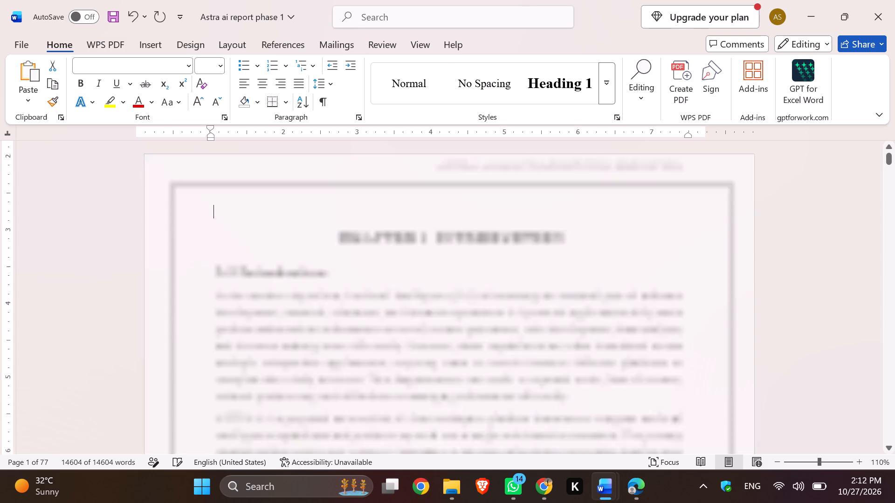
scroll(497, 320, "down", 1)
scroll(496, 326, "down", 1, "ctrl")
scroll(496, 326, "down", 2)
scroll(496, 326, "up", 2)
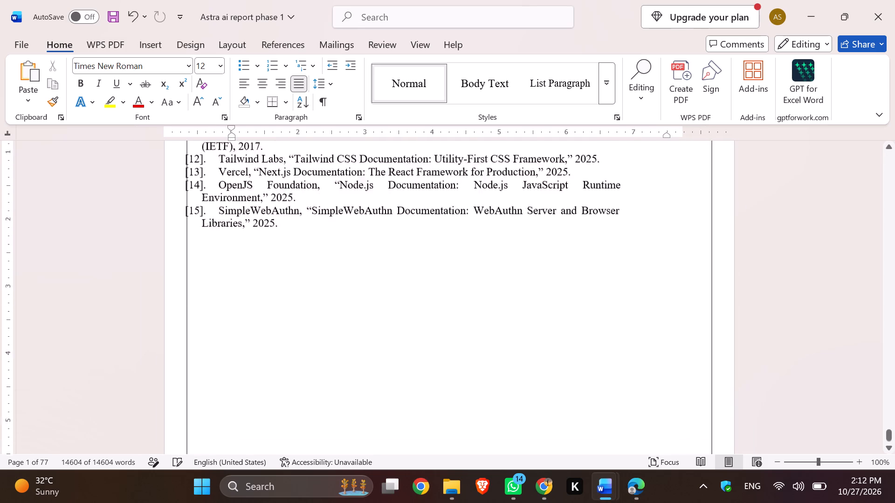
scroll(496, 326, "up", 20)
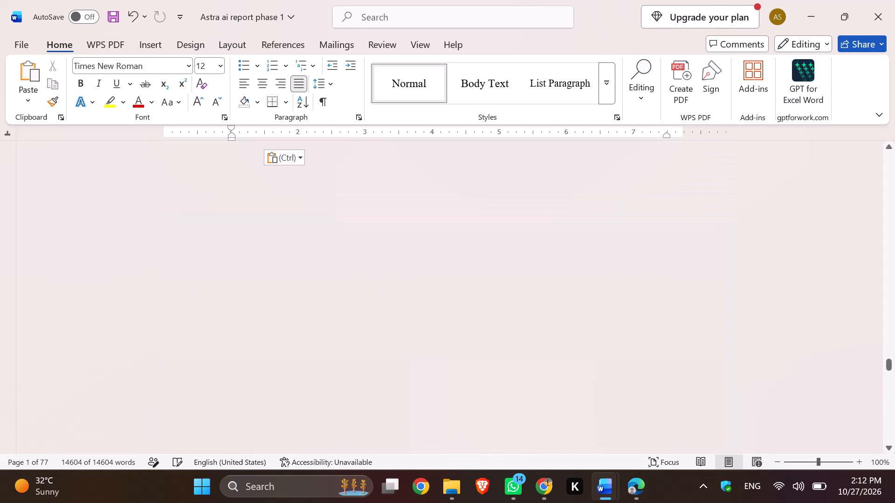
scroll(496, 326, "down", 2)
scroll(496, 326, "up", 1)
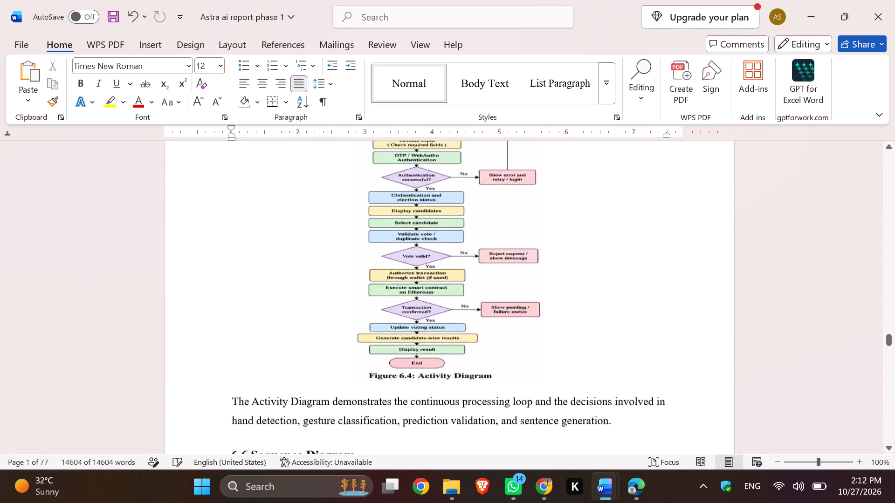
scroll(496, 326, "up", 1)
scroll(496, 326, "down", 3, "ctrl")
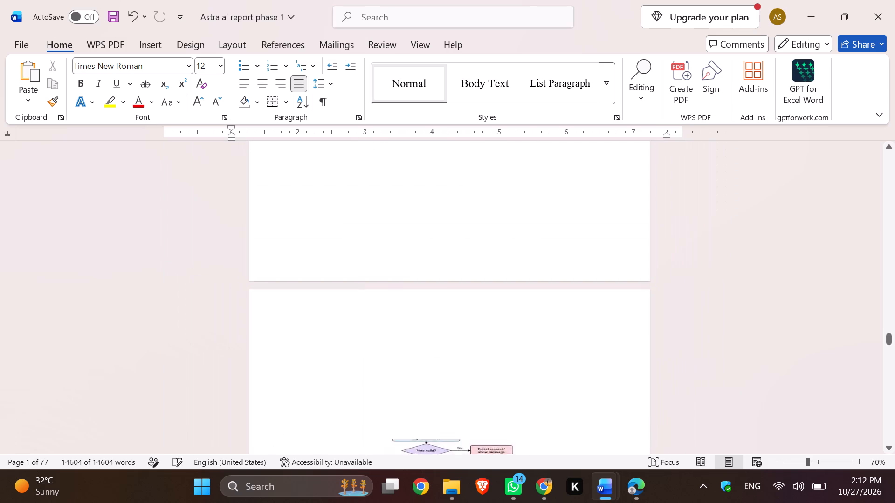
scroll(496, 326, "up", 1)
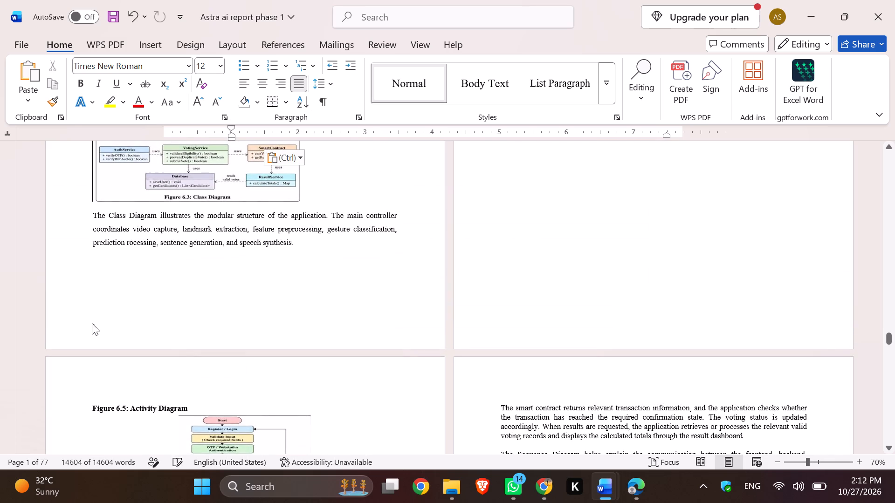
Insert a Blank built-in footer on the page with the Figure 6.3 Class Diagram.
left_click(92, 323)
left_click(101, 329)
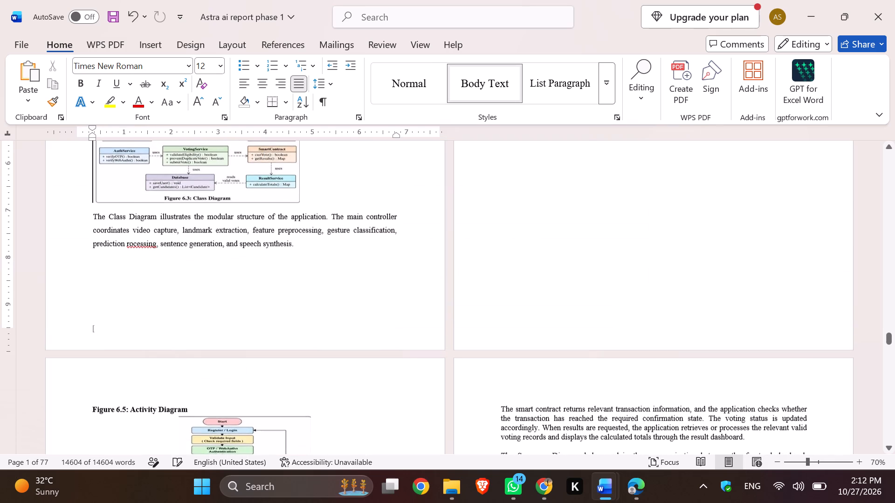
left_click(140, 48)
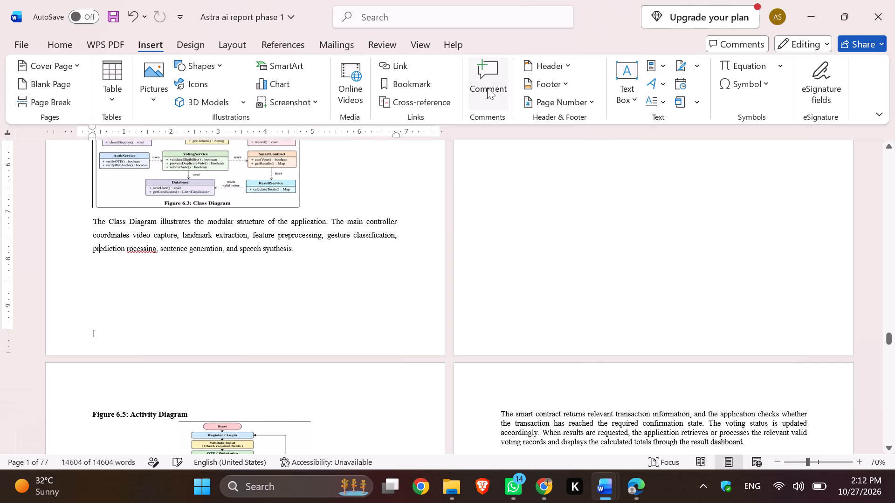
left_click(540, 87)
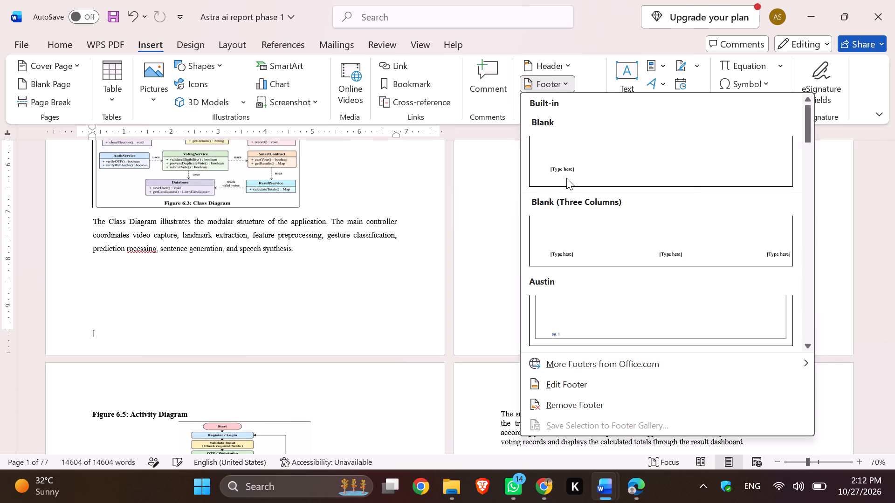
scroll(559, 243, "down", 1)
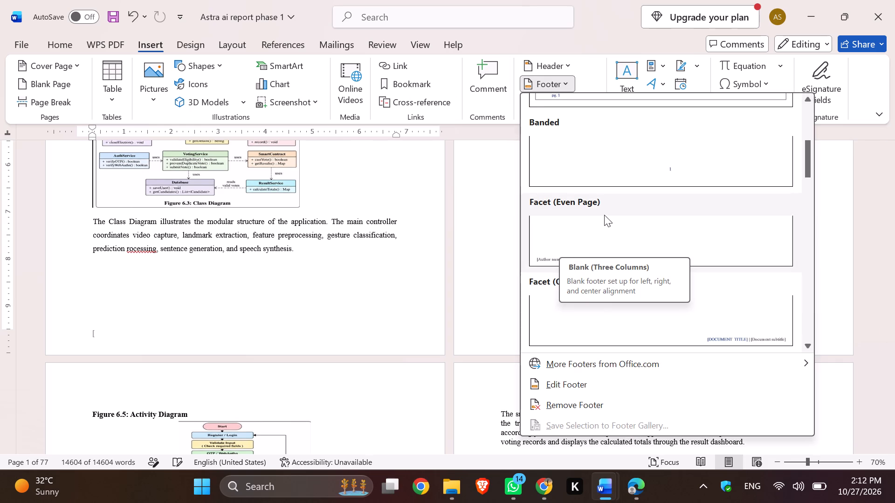
scroll(586, 198, "up", 1)
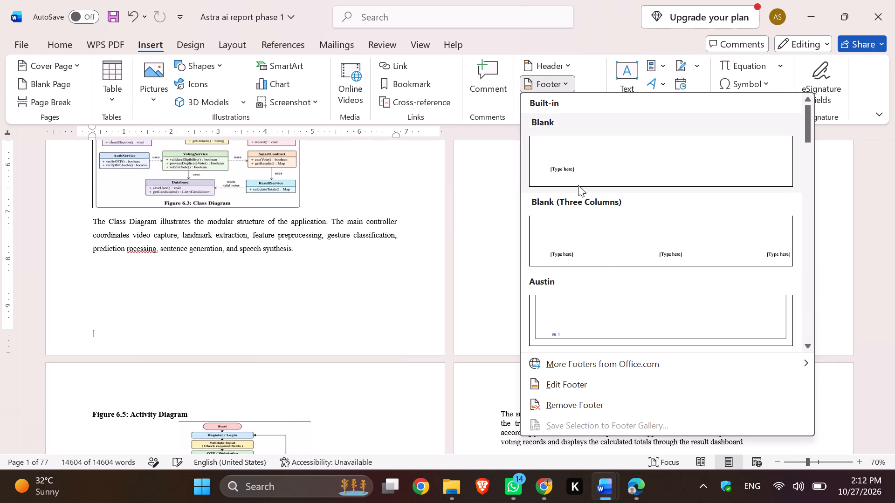
left_click(577, 177)
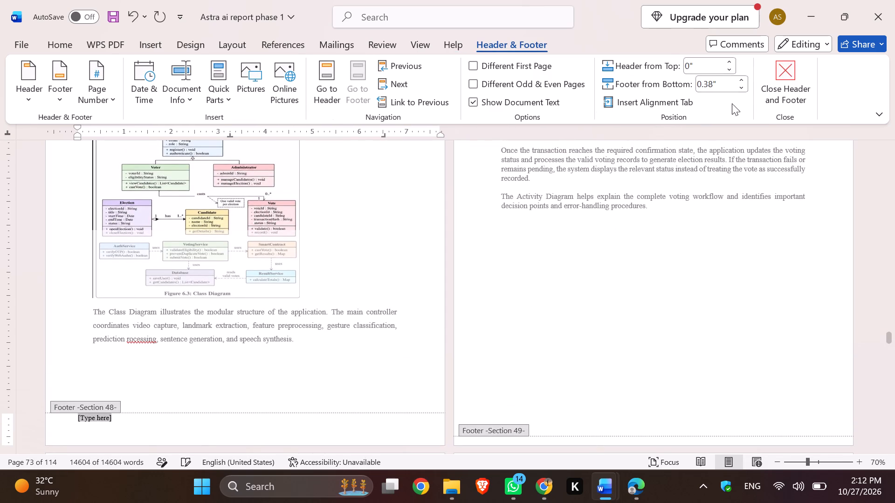
Set the Class Diagram page footer's distance from the bottom to 0".
double_click(741, 88)
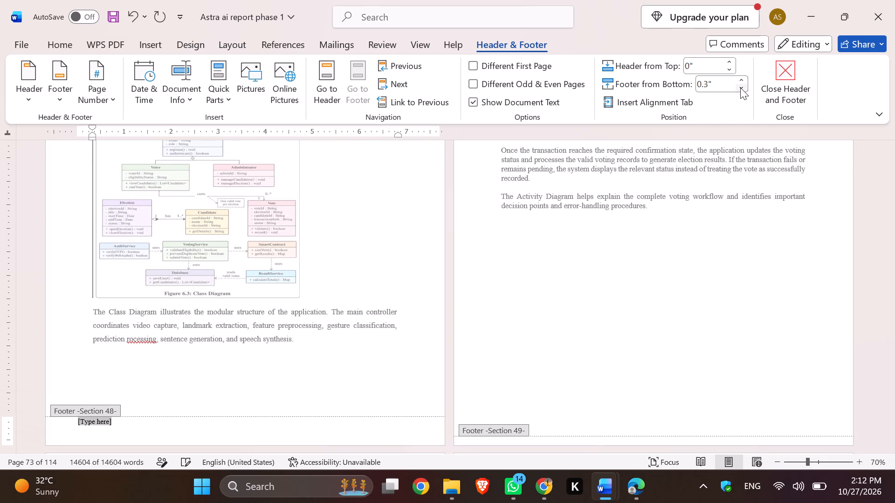
left_click(740, 87)
left_click(740, 87)
left_click(740, 87)
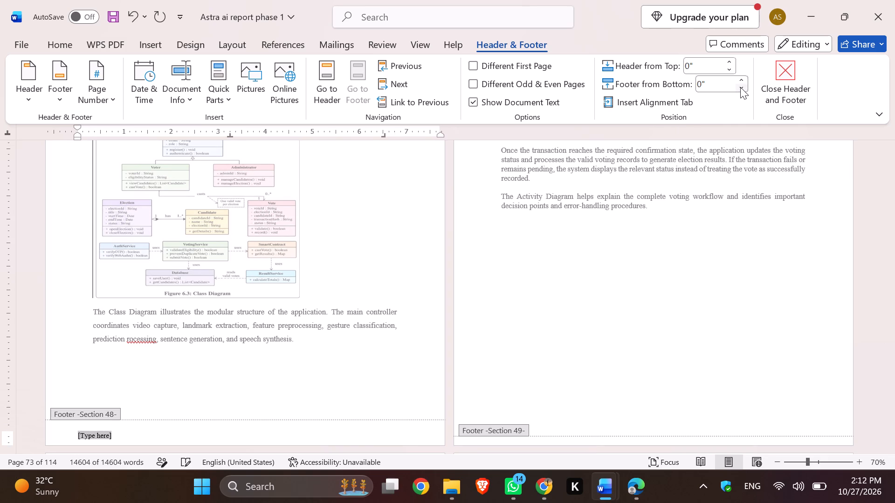
left_click(740, 87)
Replace the footer placeholder on the Class Diagram page with "Pgmcoe,college of engineering,wagholi" and leave footer editing.
key("BackSpace")
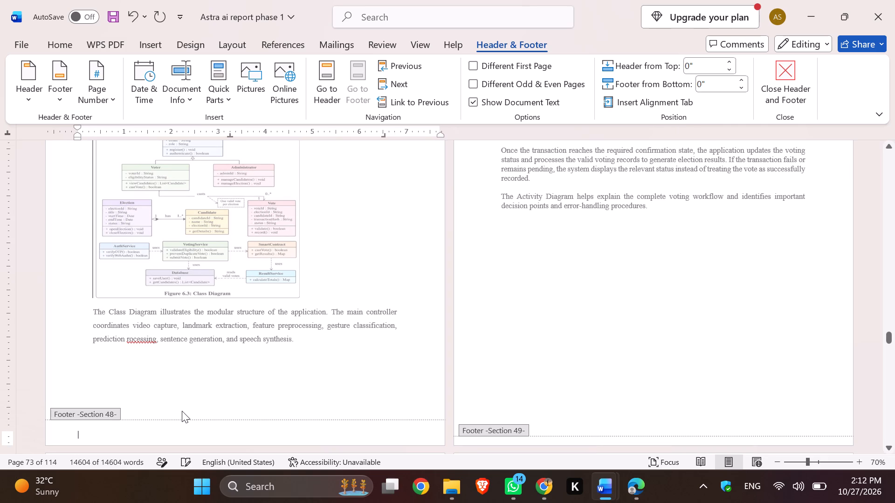
key("shift+p")
type("gm")
type("ci=oe")
key("BackSpace")
key("BackSpace")
key("BackSpace")
key("BackSpace")
key("BackSpace")
key("BackSpace")
key("BackSpace")
key("BackSpace")
key("BackSpace")
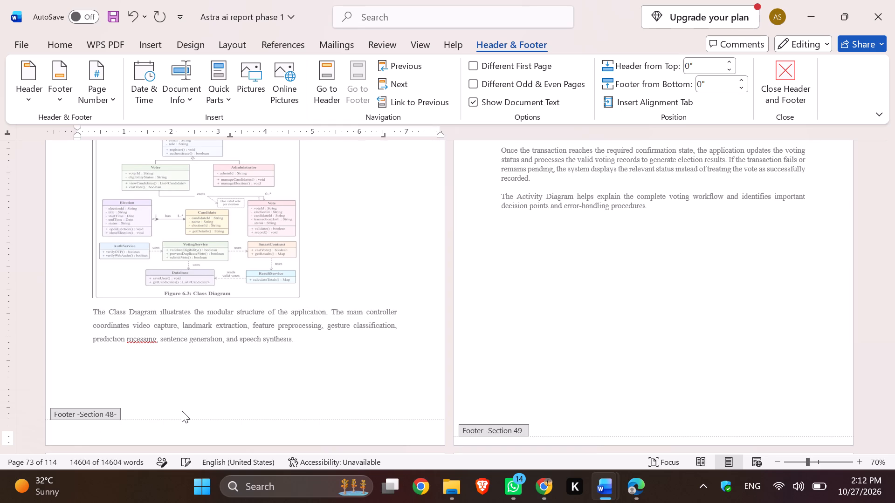
key("shift+p")
key("f")
key("BackSpace")
type("gmcoe")
type(",cokl")
key("BackSpace")
key("BackSpace")
type("llege of w")
key("BackSpace")
type("engineering")
key("space")
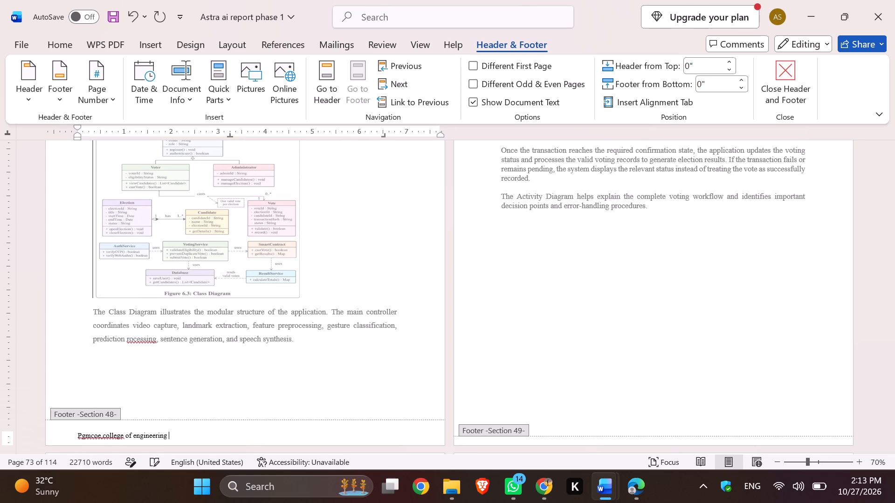
key("BackSpace")
type(",waghl")
key("BackSpace")
key("p")
key("BackSpace")
type("oli")
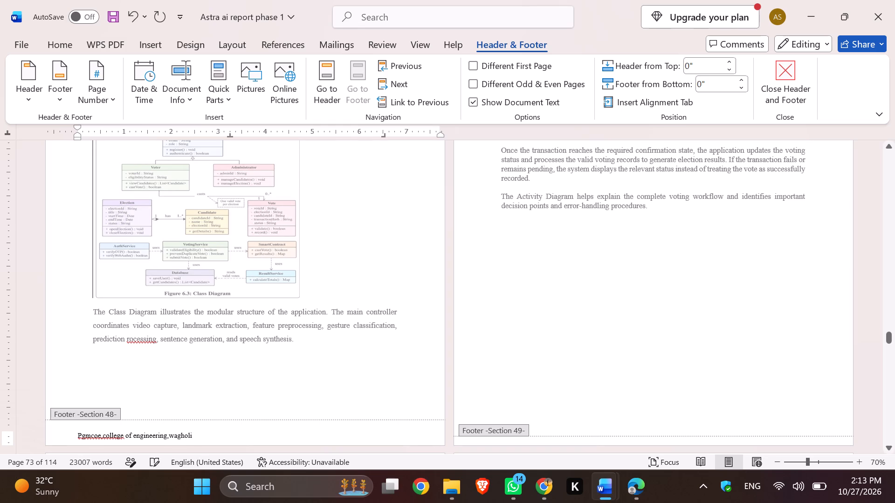
left_click(211, 435)
left_click(384, 404)
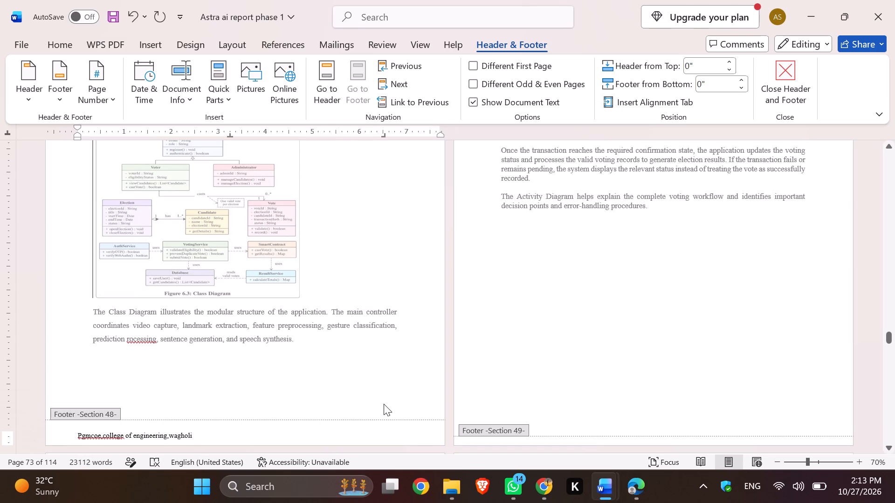
double_click(384, 404)
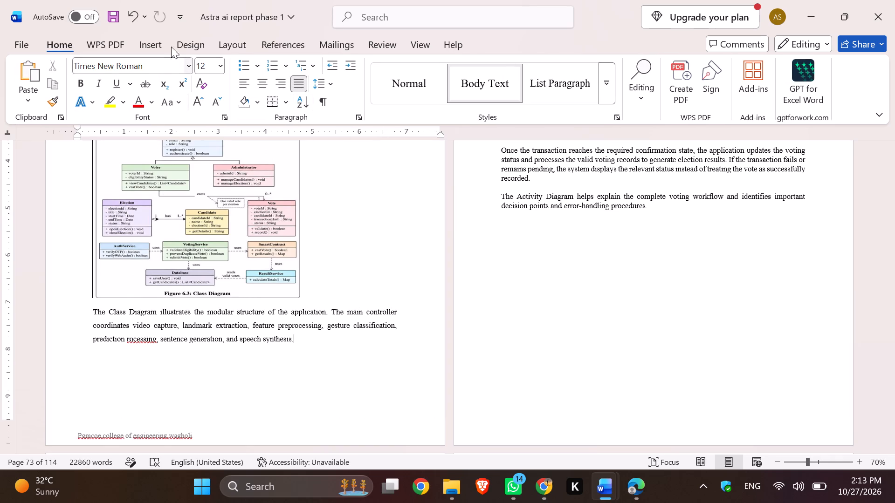
Insert a Plain Number 3 page number at the bottom of the page with the Figure 6.3 Class Diagram.
left_click(156, 46)
left_click(573, 100)
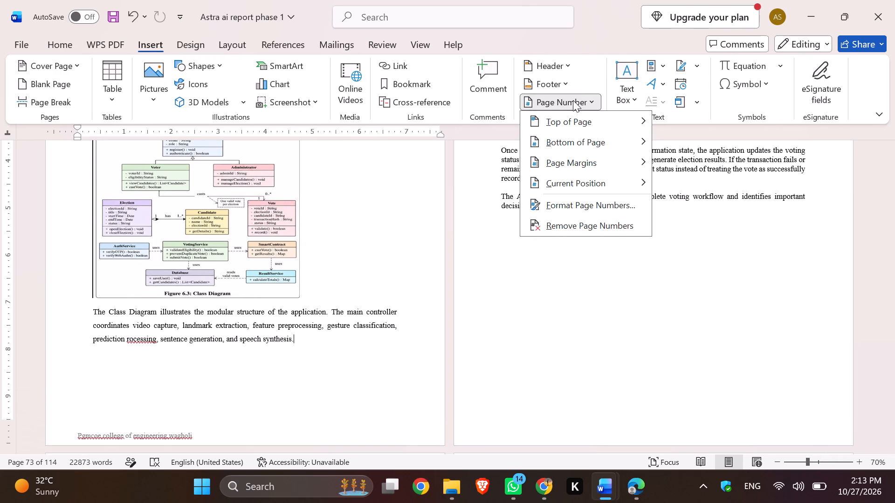
left_click(587, 146)
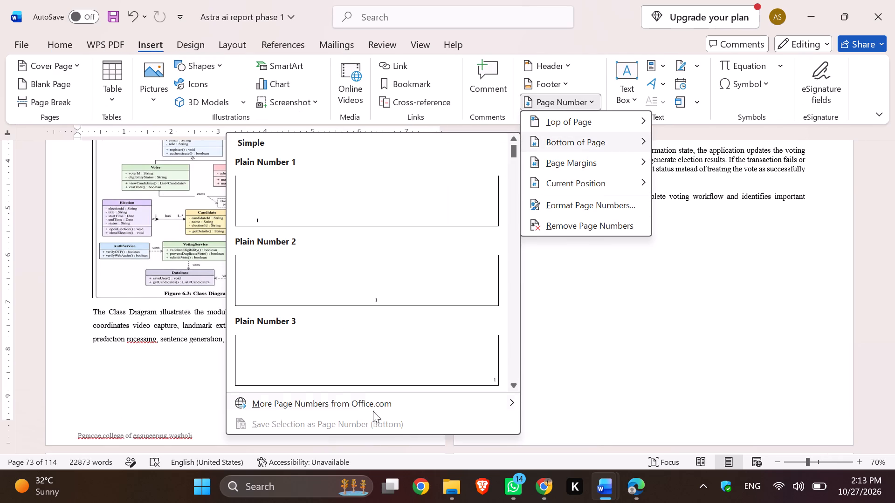
left_click(450, 365)
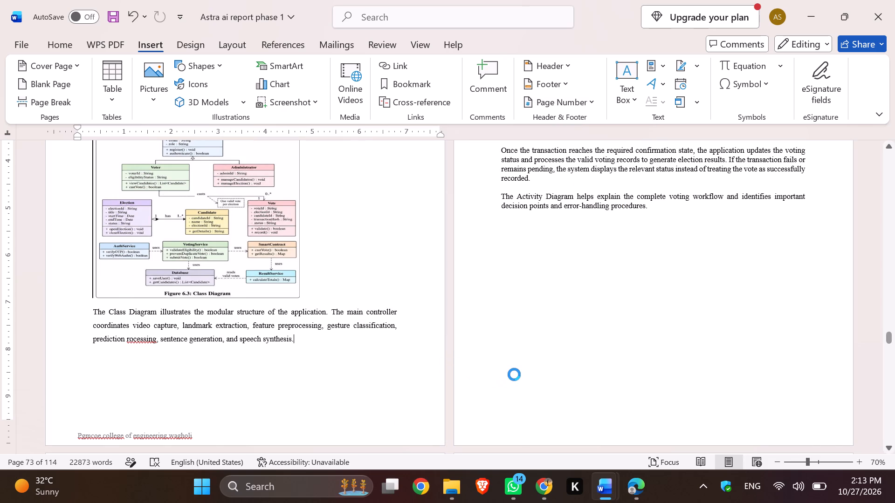
scroll(514, 374, "down", 1)
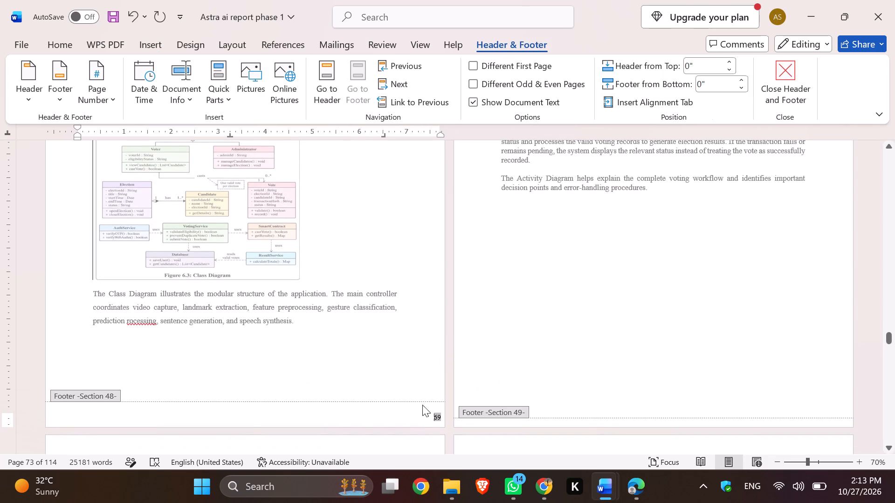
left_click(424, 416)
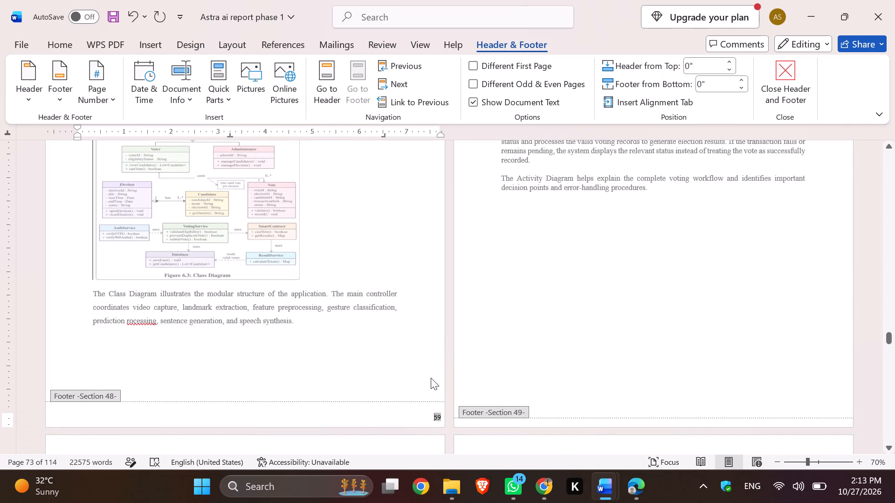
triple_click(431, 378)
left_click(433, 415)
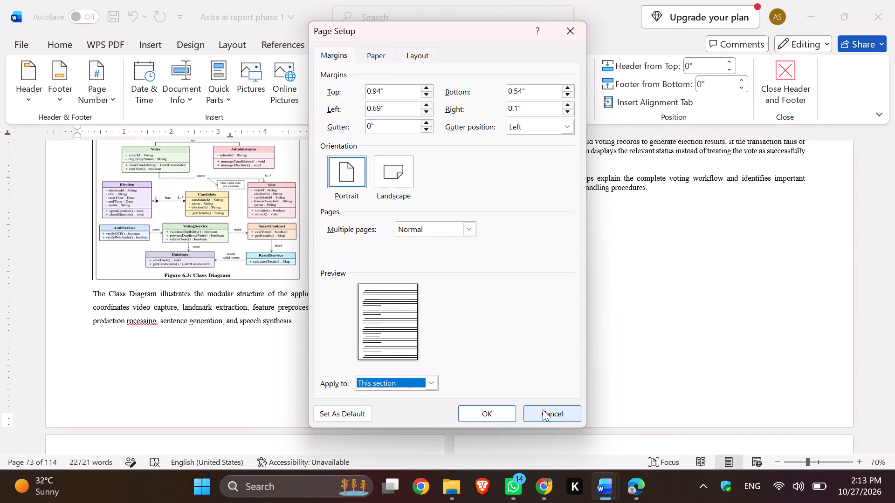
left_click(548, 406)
Add "Pgmoze college of engineering,wagholi" before the page number in the Class Diagram page's footer.
double_click(426, 419)
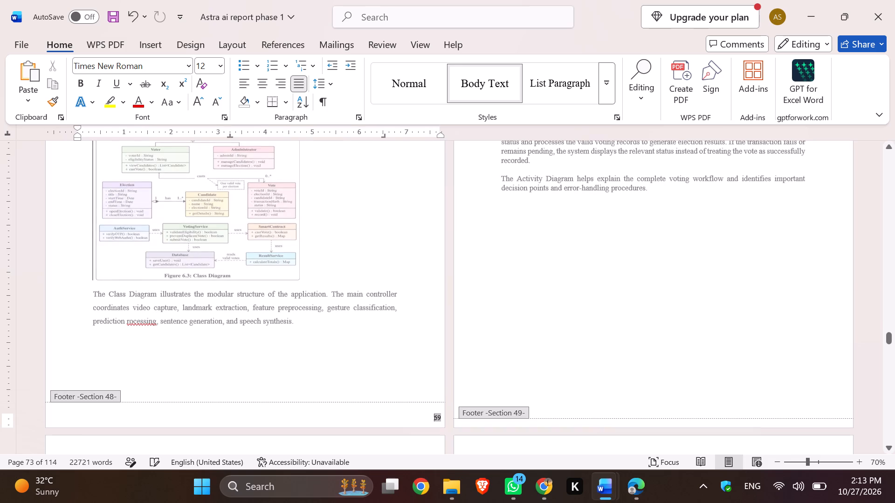
double_click(432, 417)
left_click(434, 417)
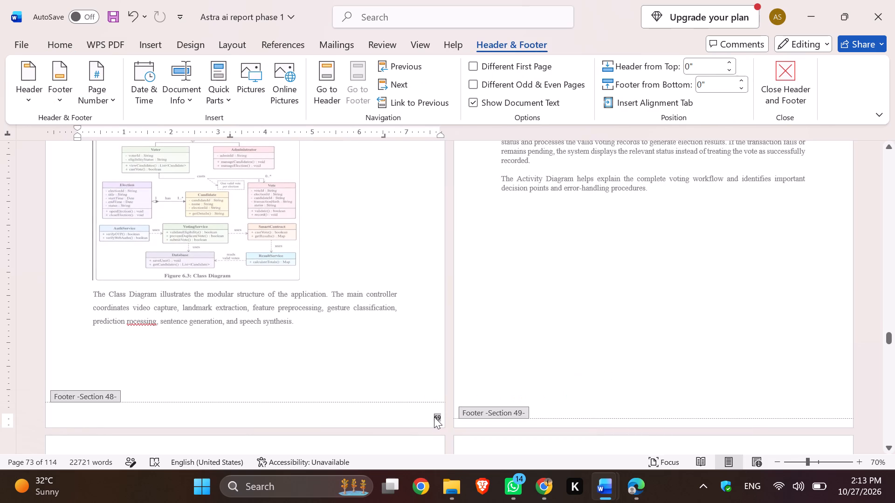
left_click(406, 420)
left_click(406, 420)
key("space")
key("p")
type("gmcoe")
key("space")
key("BackSpace")
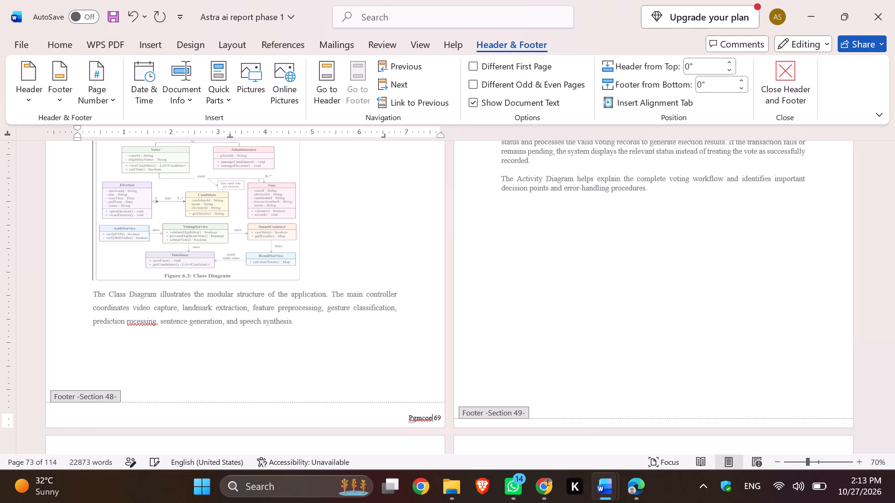
key("comma")
key("BackSpace")
key("space")
key("BackSpace")
key("BackSpace")
key("BackSpace")
key("BackSpace")
type("oze college of e")
key("n")
type("gineering waghl")
key("BackSpace")
type("oi")
key("BackSpace")
key("BackSpace")
key("BackSpace")
key("BackSpace")
key("BackSpace")
key("BackSpace")
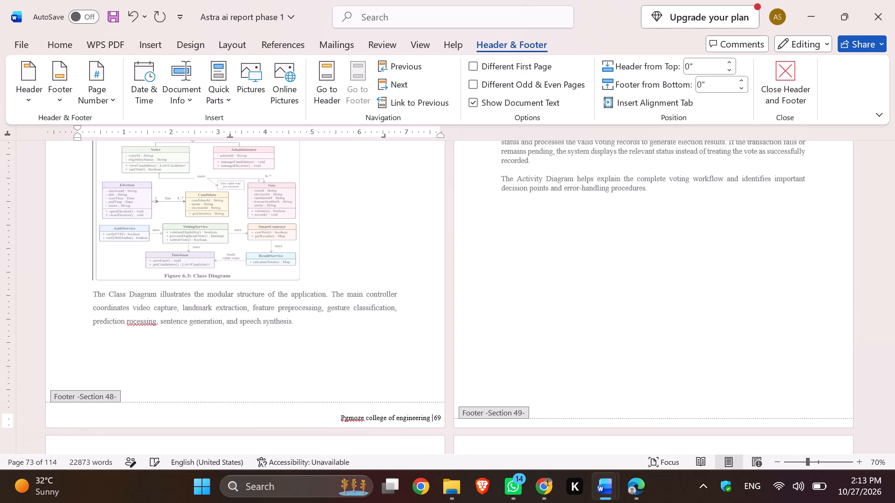
key("BackSpace")
key("comma")
type("wagholi")
key("space")
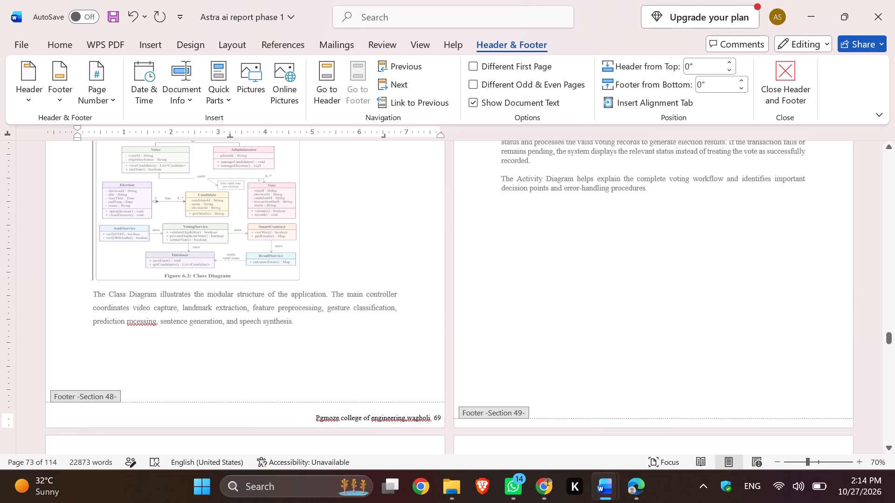
Left-align the college-name line in the Class Diagram page's footer.
left_click_drag(427, 419, 337, 417)
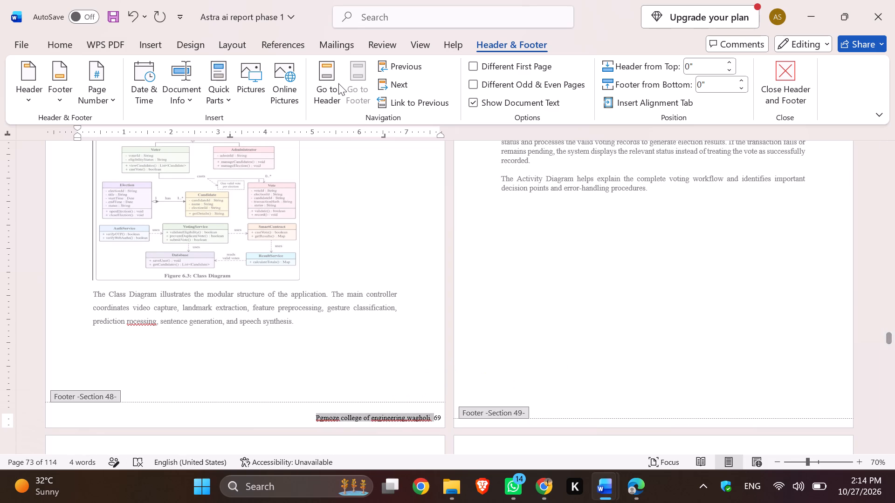
left_click(68, 43)
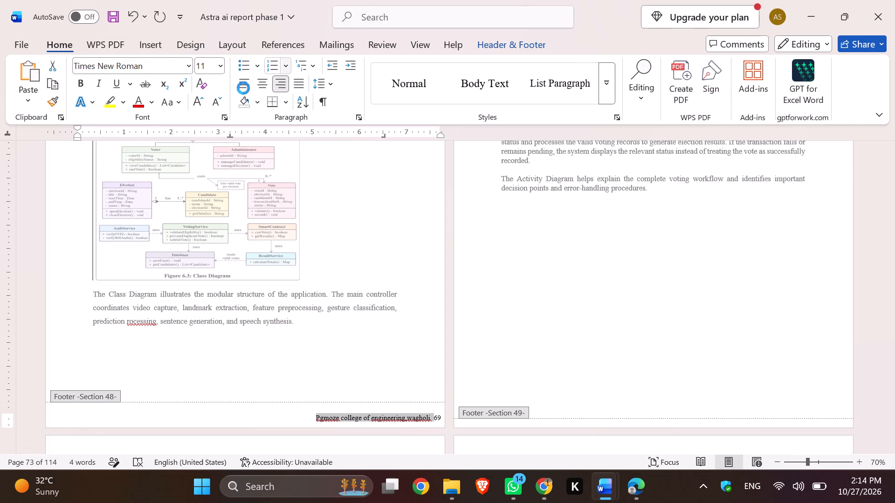
left_click(240, 82)
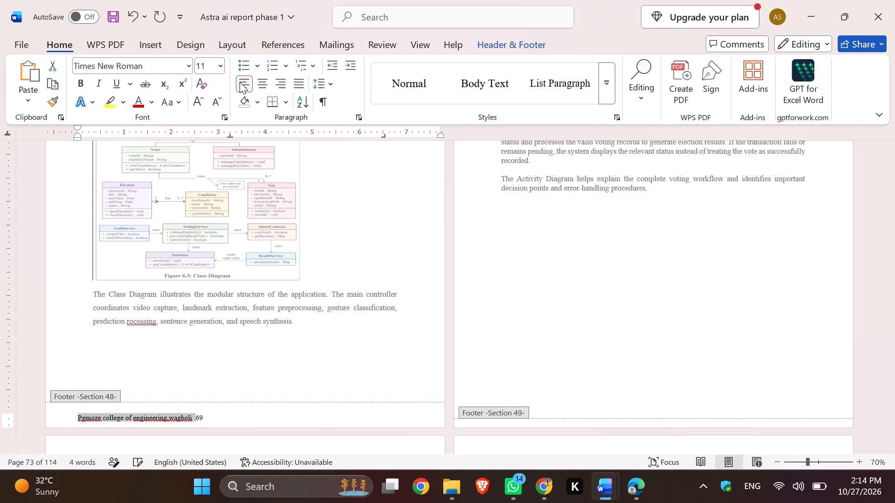
Pad the gap between the college name and page number with spaces until the number reaches the right margin, and leave footer editing.
left_click(193, 411)
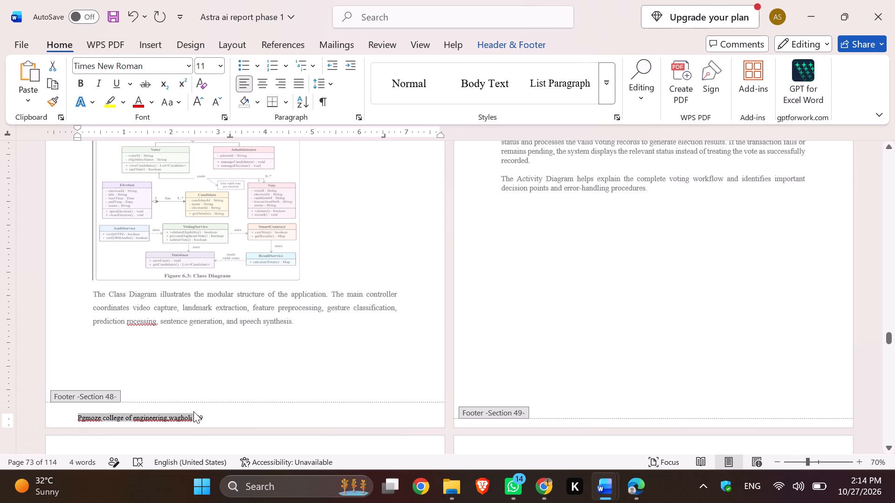
left_click(196, 429)
left_click(195, 422)
key("space")
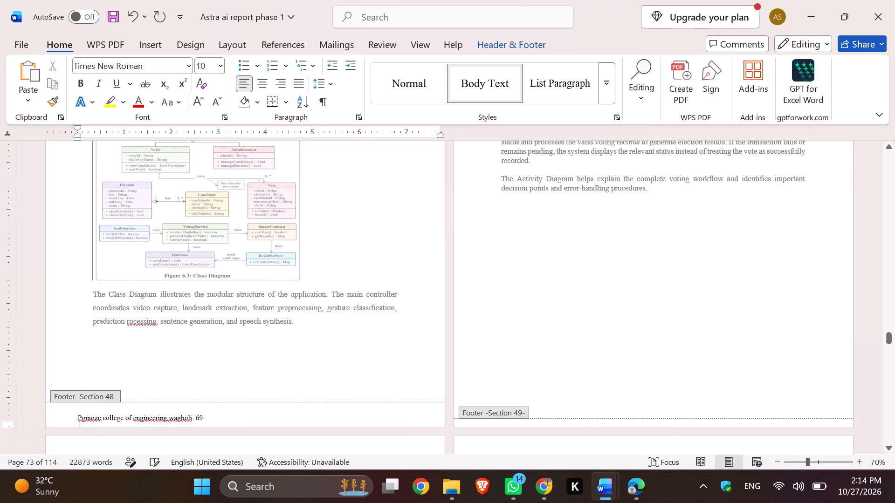
left_click(197, 421)
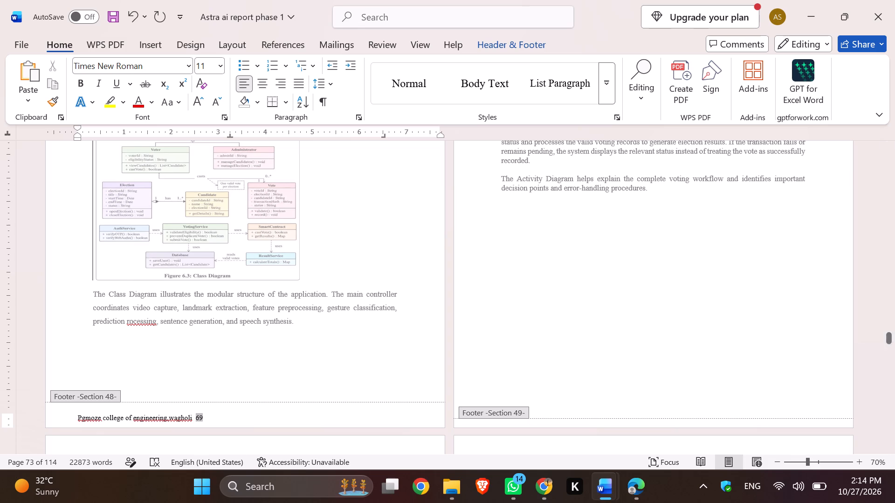
key("space")
key("space")
key("space")
key("space")
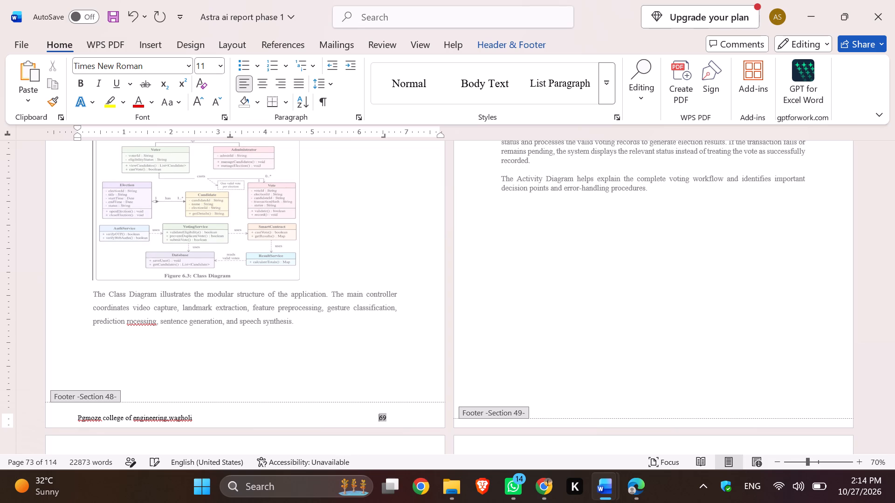
key("space")
key("space")
key("space")
key("space")
key("space")
key("space")
key("space")
key("space")
key("space")
key("space")
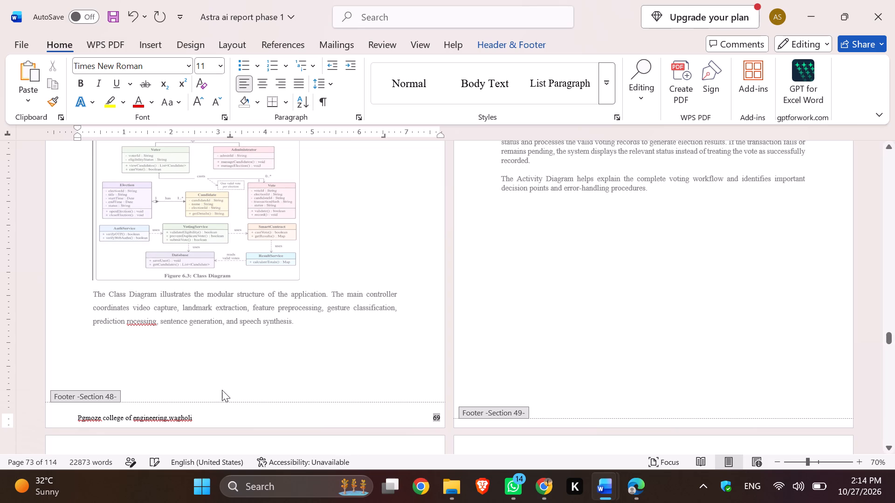
double_click(241, 327)
Look through the Chapter 6 pages around the Class, Activity and Sequence Diagrams, checking their layout and footers.
scroll(241, 327, "up", 2)
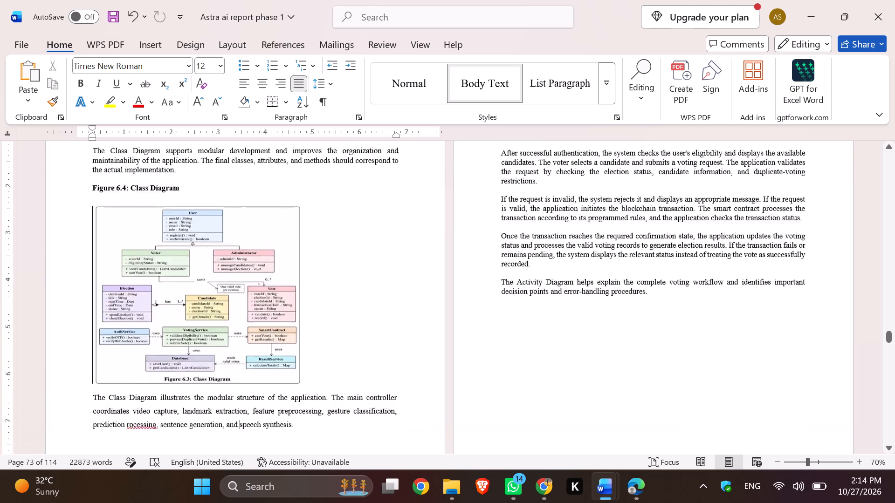
scroll(241, 327, "up", 5)
scroll(241, 327, "down", 3, "ctrl")
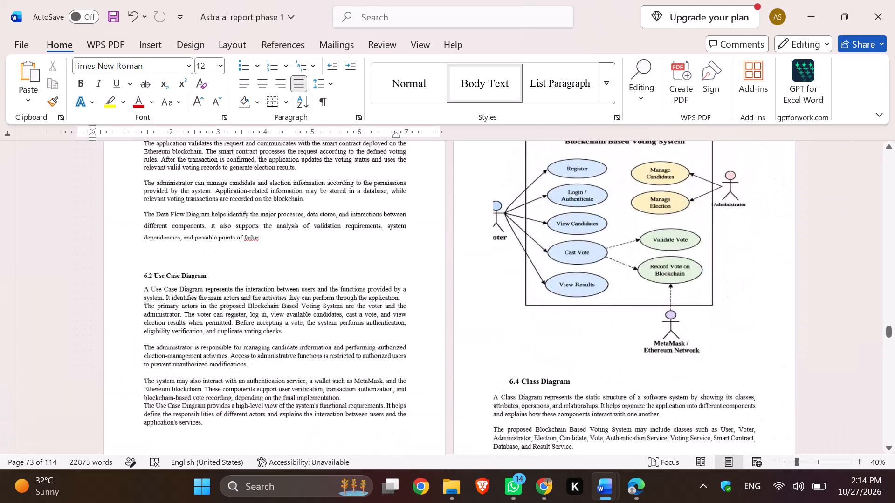
scroll(241, 327, "down", 3, "ctrl")
scroll(241, 327, "up", 1)
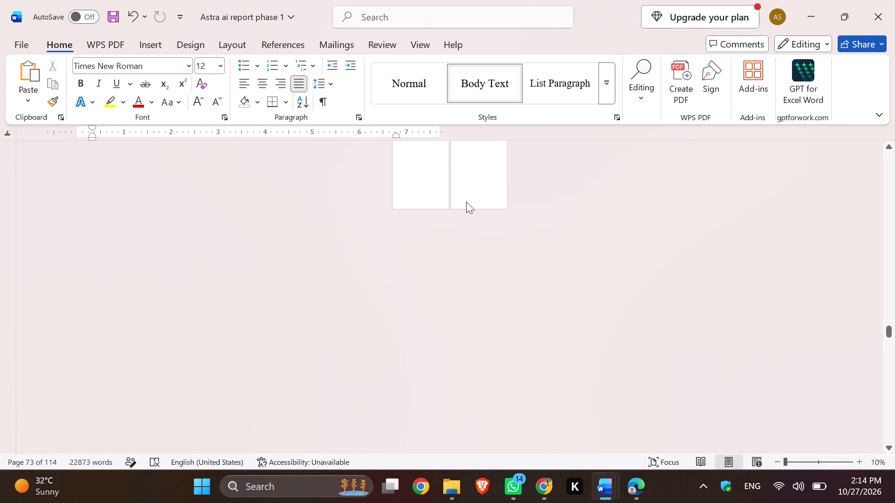
scroll(466, 202, "up", 3)
scroll(466, 202, "up", 4, "ctrl")
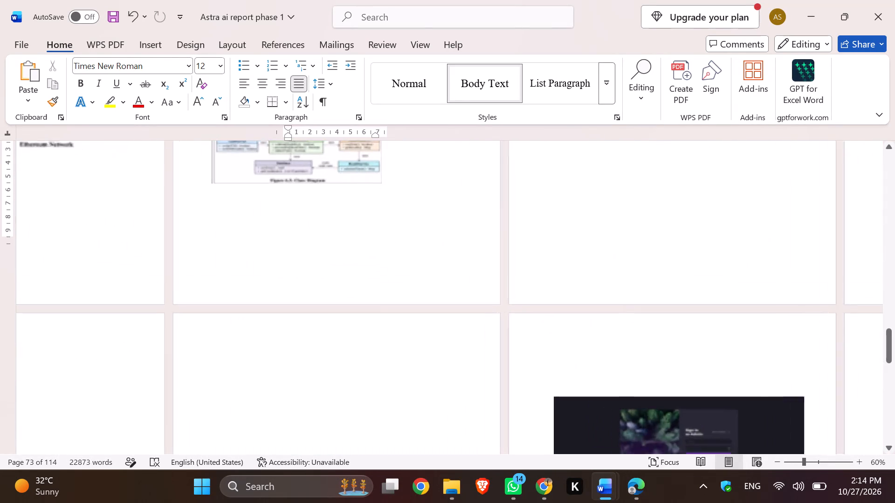
scroll(430, 290, "down", 1)
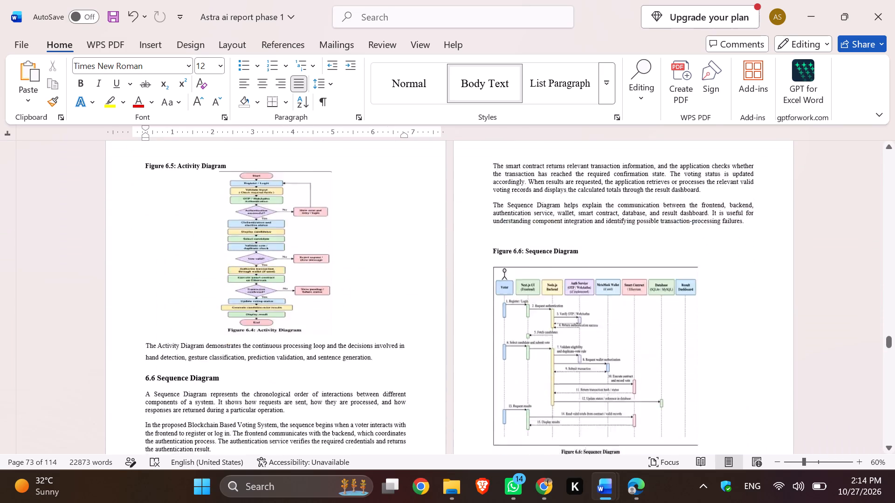
scroll(430, 290, "down", 2)
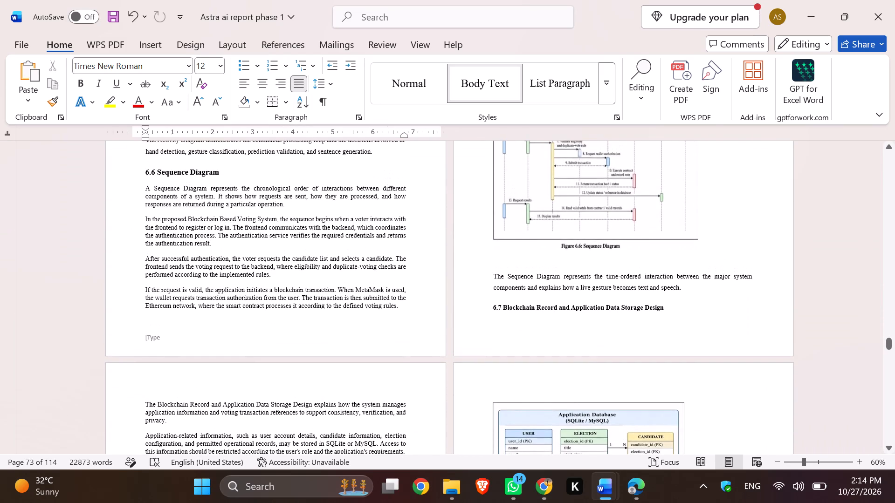
Select the whole document and insert the Blank built-in footer.
key("ctrl+a")
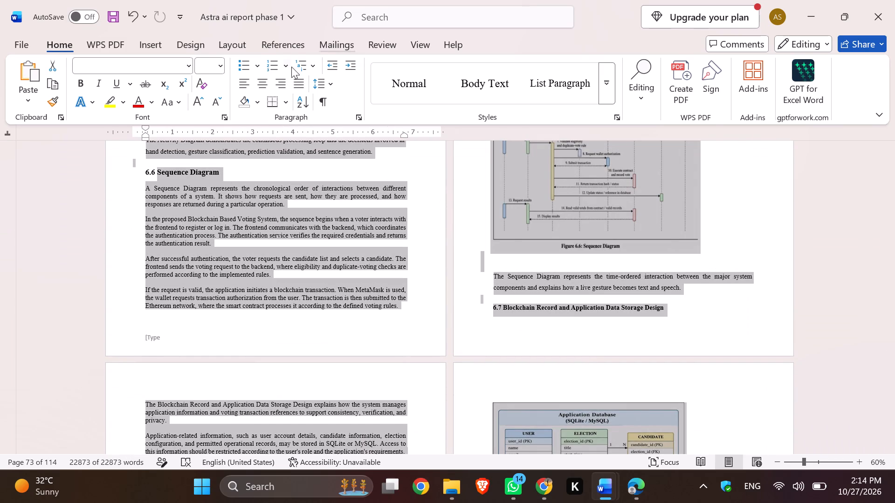
left_click(143, 45)
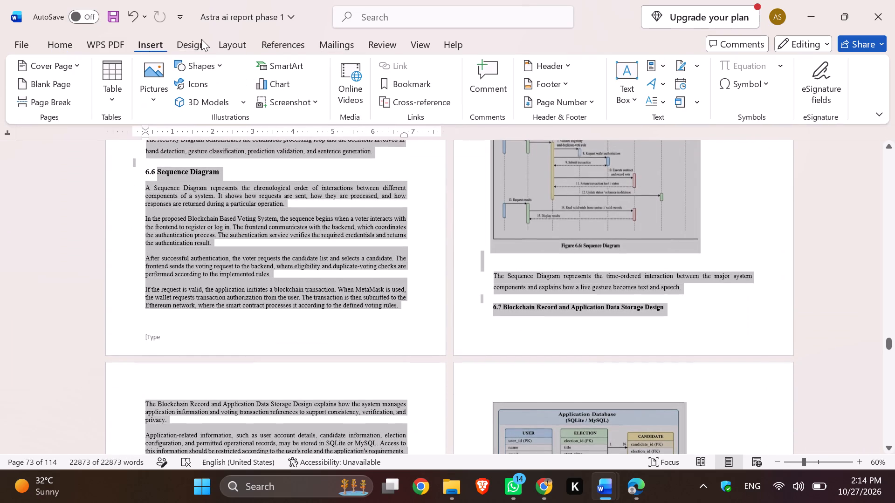
left_click(546, 81)
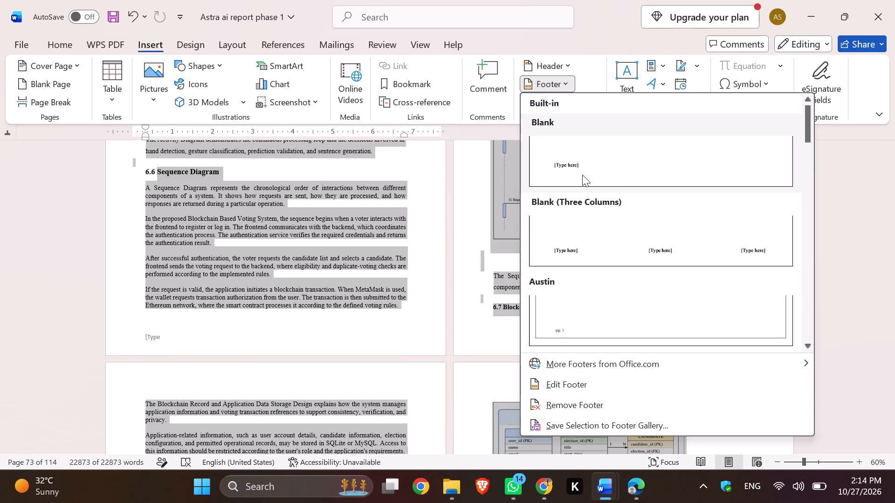
left_click(582, 175)
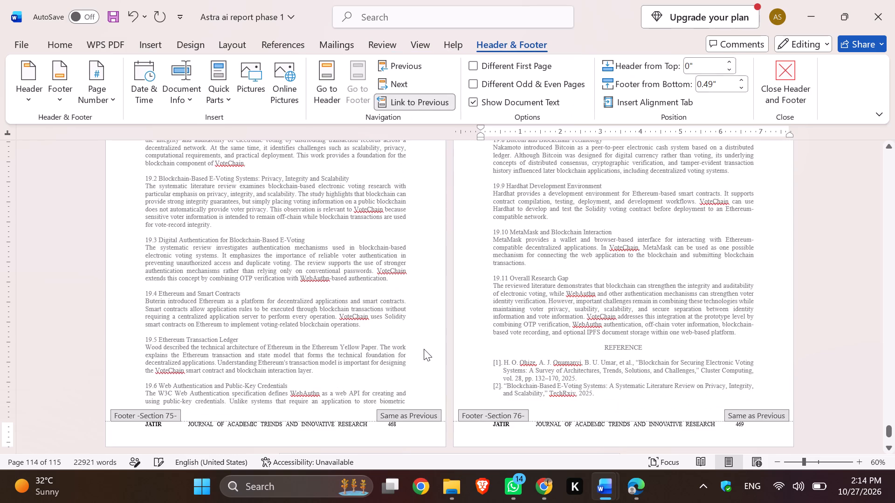
scroll(386, 377, "down", 1)
scroll(386, 377, "up", 20)
scroll(386, 377, "up", 20)
scroll(386, 377, "up", 20)
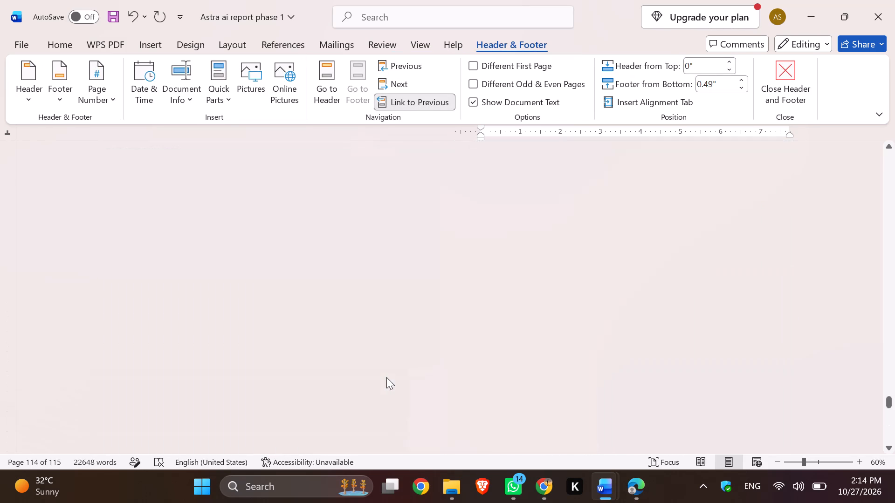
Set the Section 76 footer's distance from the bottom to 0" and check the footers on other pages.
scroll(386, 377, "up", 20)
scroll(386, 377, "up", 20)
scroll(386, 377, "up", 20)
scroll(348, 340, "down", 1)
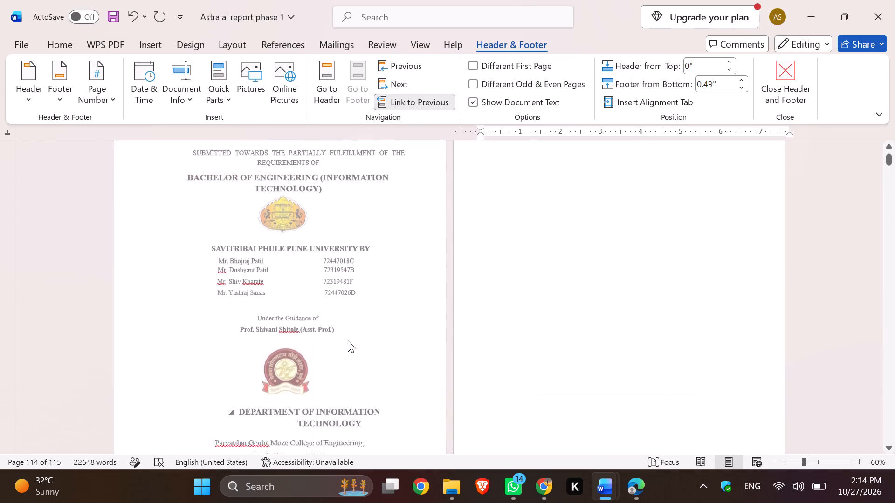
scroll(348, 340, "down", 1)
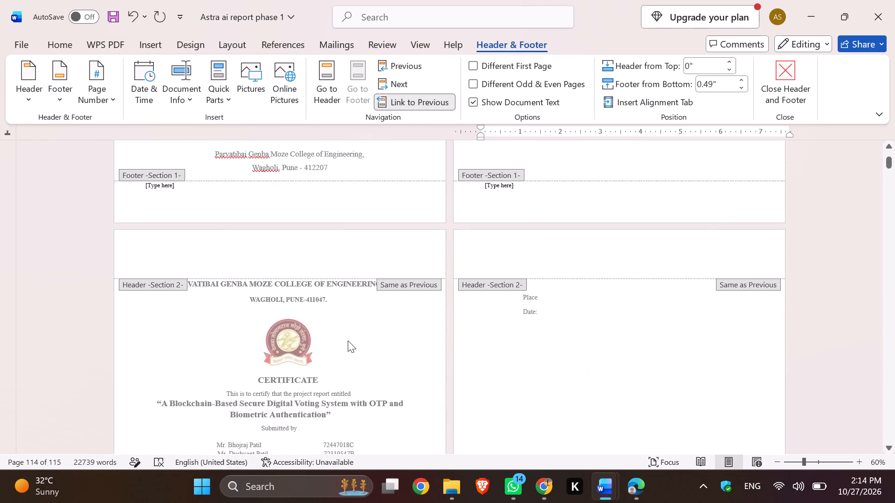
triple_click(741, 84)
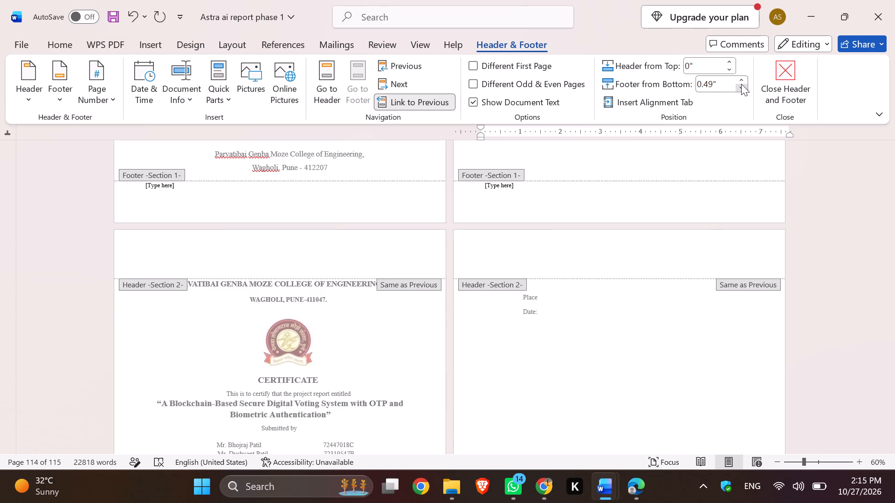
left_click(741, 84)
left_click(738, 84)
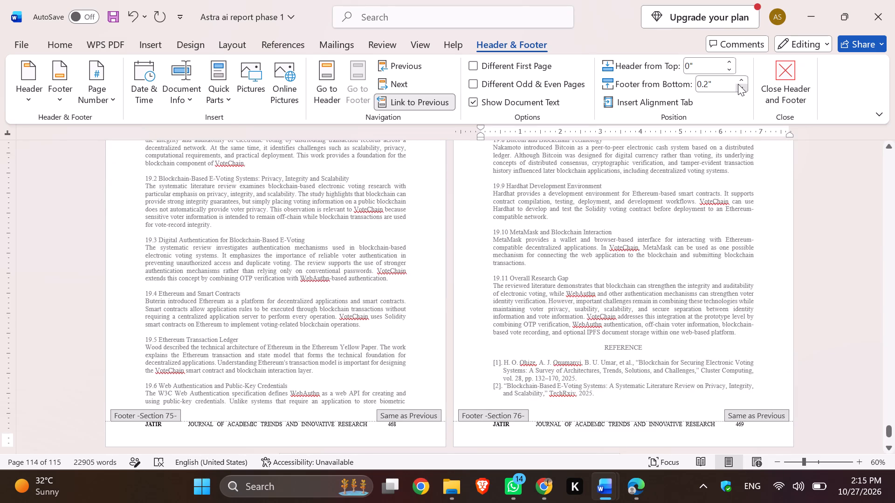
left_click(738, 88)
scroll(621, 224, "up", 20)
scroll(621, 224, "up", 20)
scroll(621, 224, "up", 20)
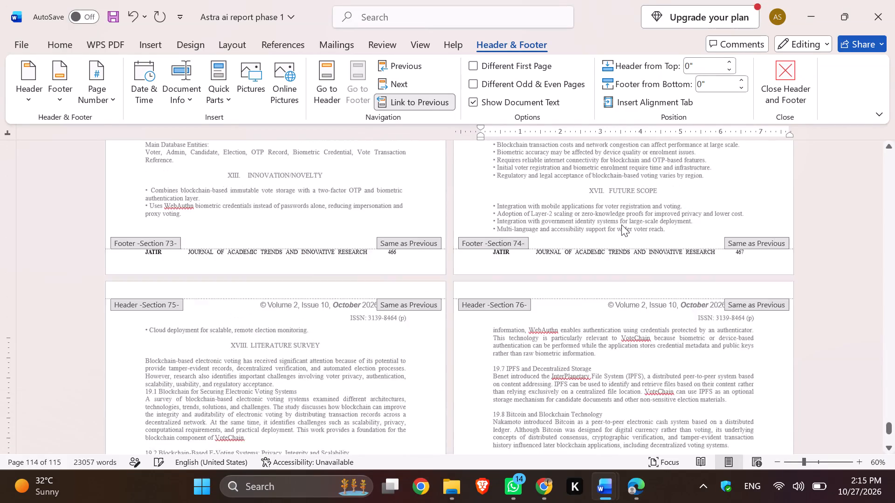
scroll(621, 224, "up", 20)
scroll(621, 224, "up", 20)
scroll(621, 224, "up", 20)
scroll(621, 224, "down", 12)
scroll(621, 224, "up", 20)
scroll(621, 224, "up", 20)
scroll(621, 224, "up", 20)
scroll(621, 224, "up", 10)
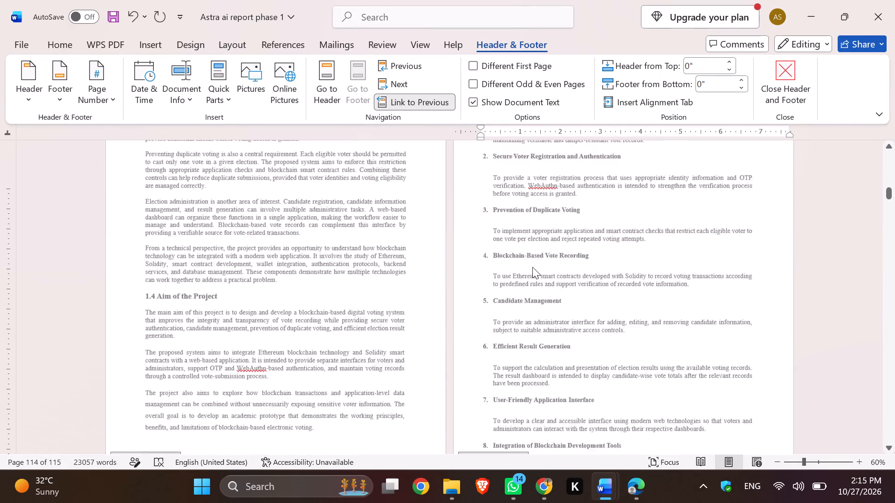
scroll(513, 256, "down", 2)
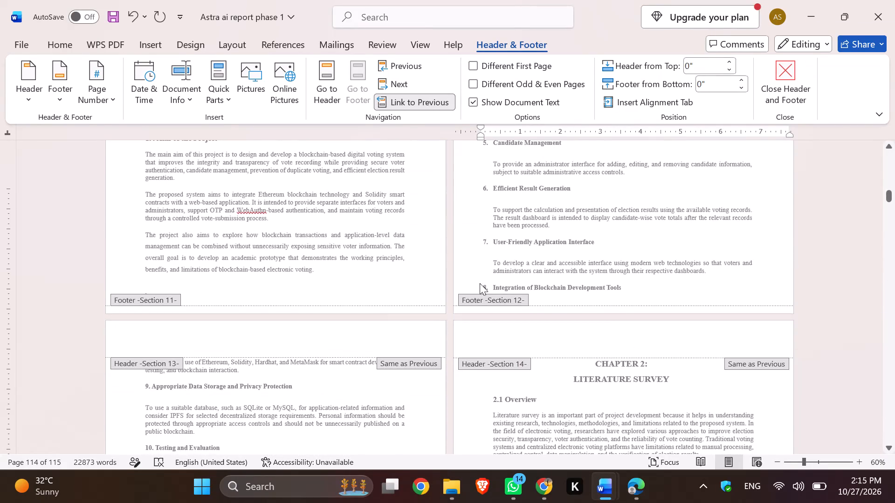
Set the Section 76 footer's distance from the bottom to 0.2".
left_click(738, 82)
scroll(482, 231, "up", 20)
scroll(482, 231, "up", 7)
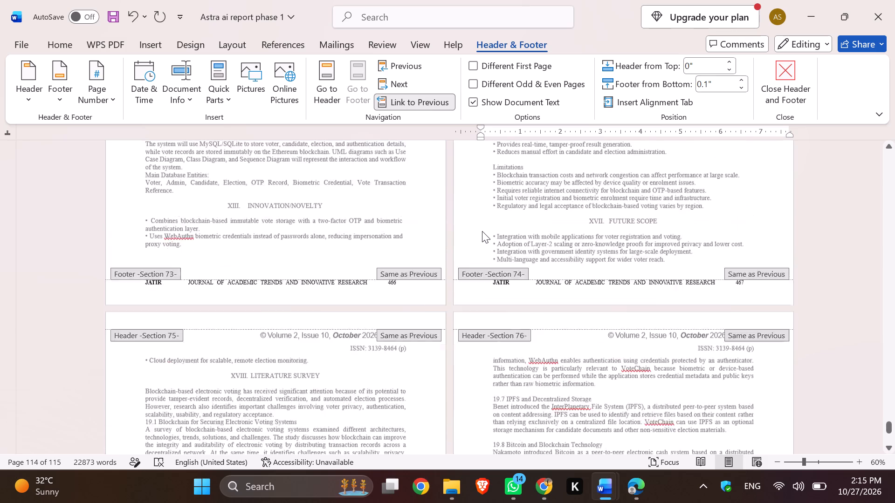
scroll(482, 231, "up", 20)
scroll(482, 231, "up", 8)
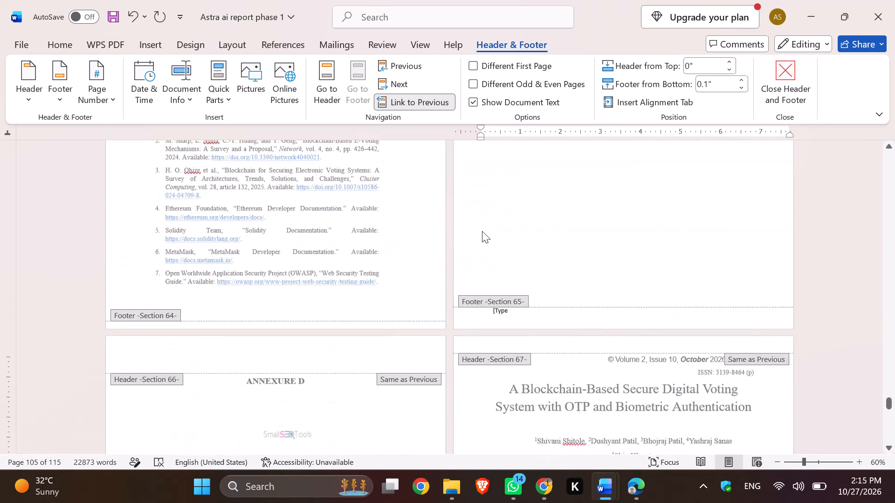
scroll(482, 231, "up", 1)
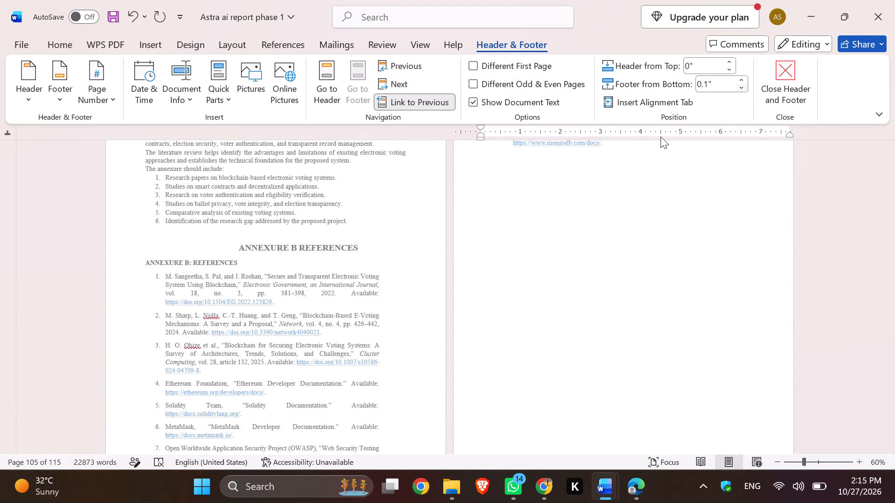
left_click(738, 80)
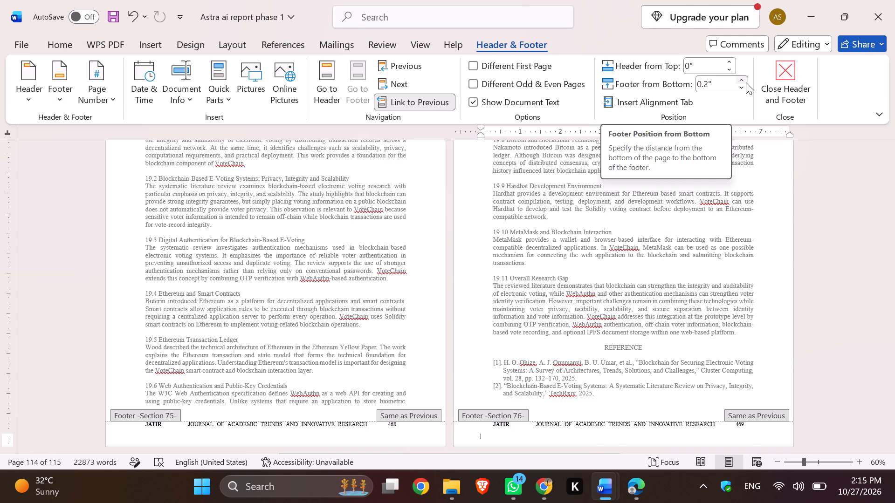
Insert the Blank built-in footer in the Section 41 footer, on the Vote Validation and Result Generation page.
scroll(663, 246, "up", 20)
scroll(663, 246, "up", 2)
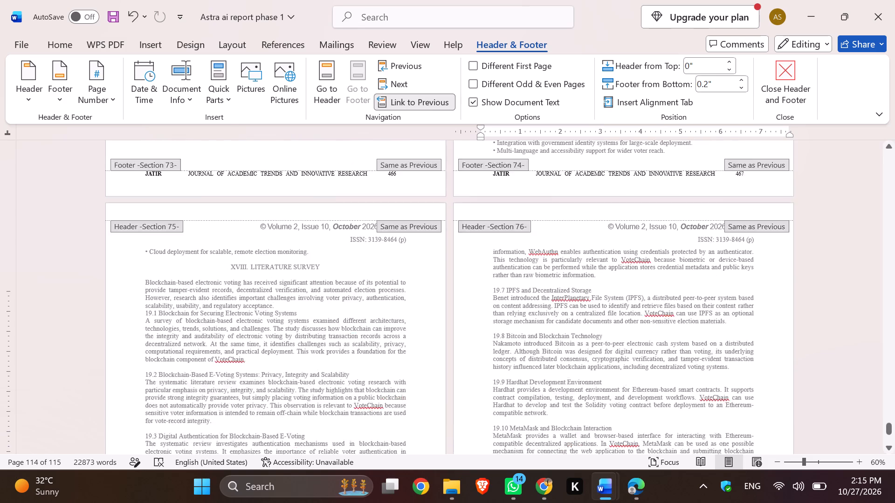
scroll(663, 246, "up", 20)
scroll(663, 246, "up", 20)
scroll(663, 246, "up", 20)
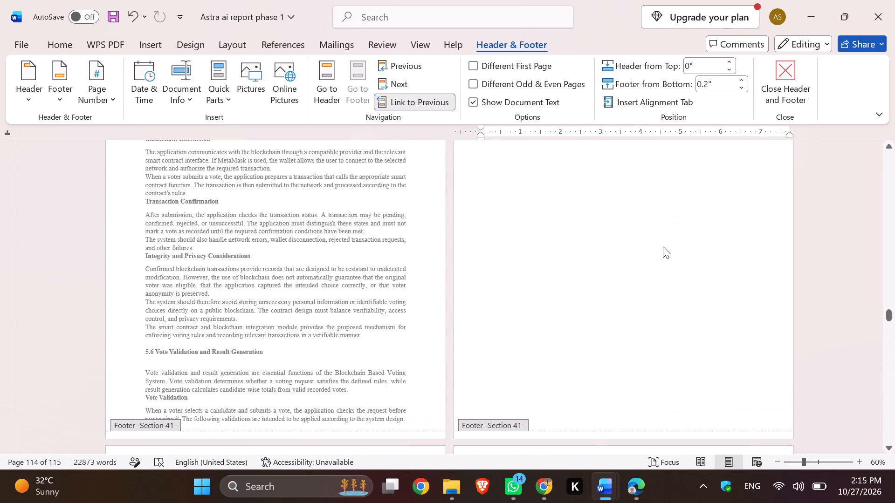
scroll(663, 246, "down", 1)
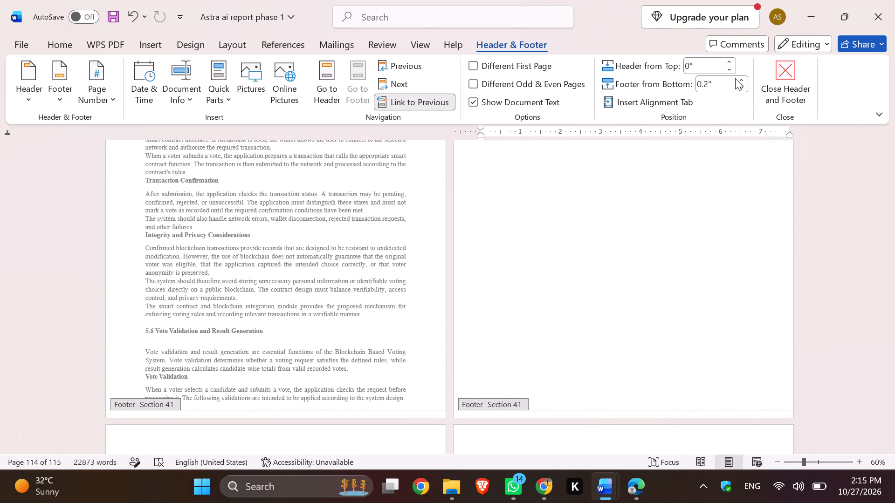
left_click(215, 406)
left_click(177, 414)
left_click(58, 96)
left_click(117, 199)
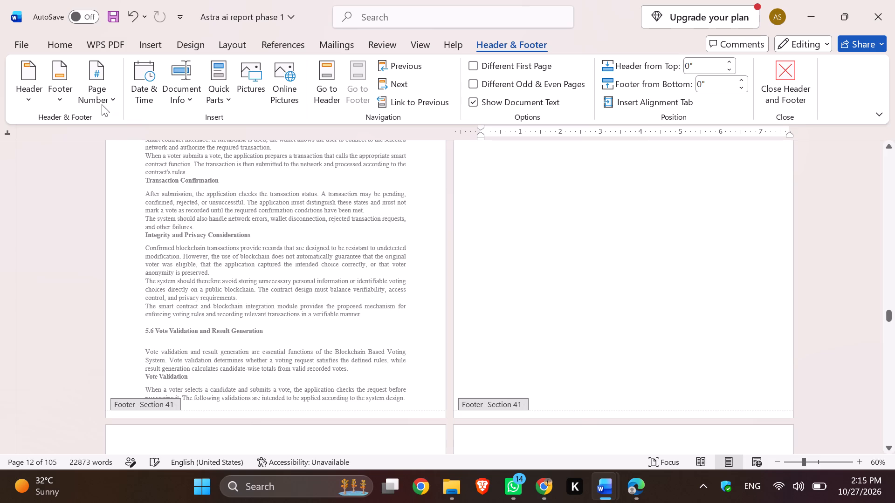
Add a Plain Number 3 page number at the bottom of the page from the Section 41 footer, and check earlier sections' footers.
left_click(98, 98)
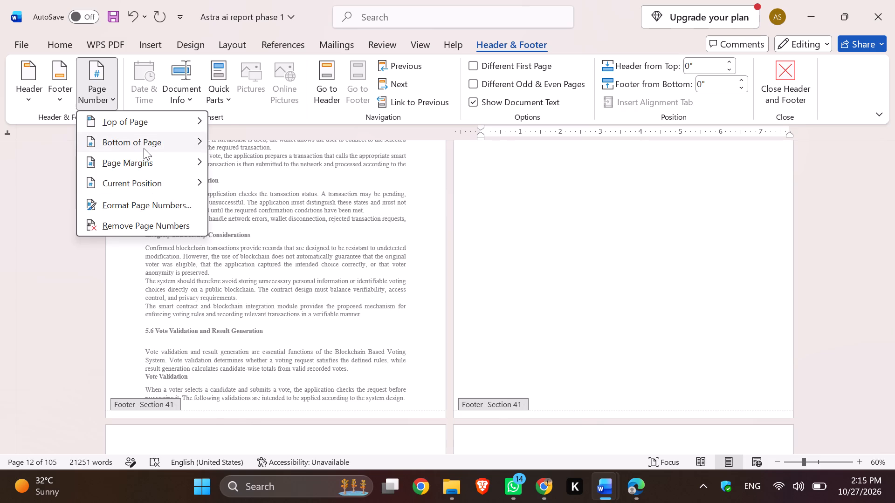
left_click(146, 149)
left_click(407, 359)
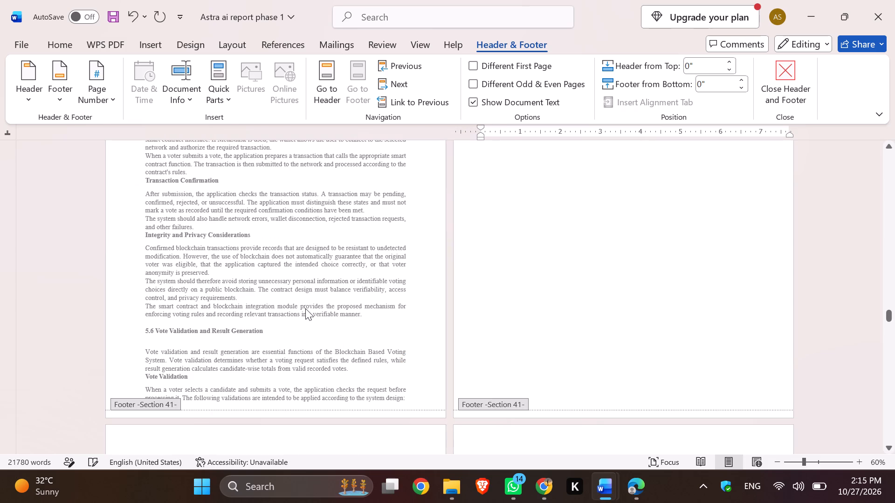
left_click_drag(191, 412, 220, 376)
scroll(220, 376, "up", 20)
scroll(220, 376, "up", 20)
scroll(220, 376, "up", 20)
scroll(220, 376, "up", 1)
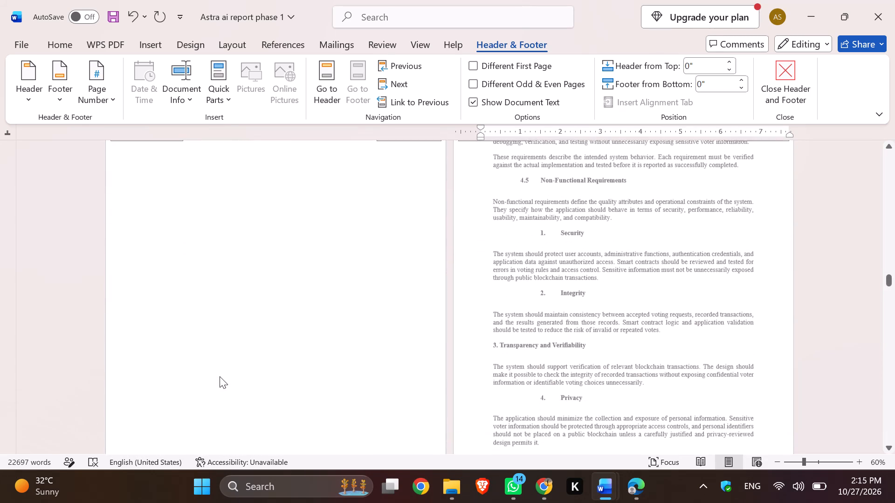
scroll(220, 376, "up", 1)
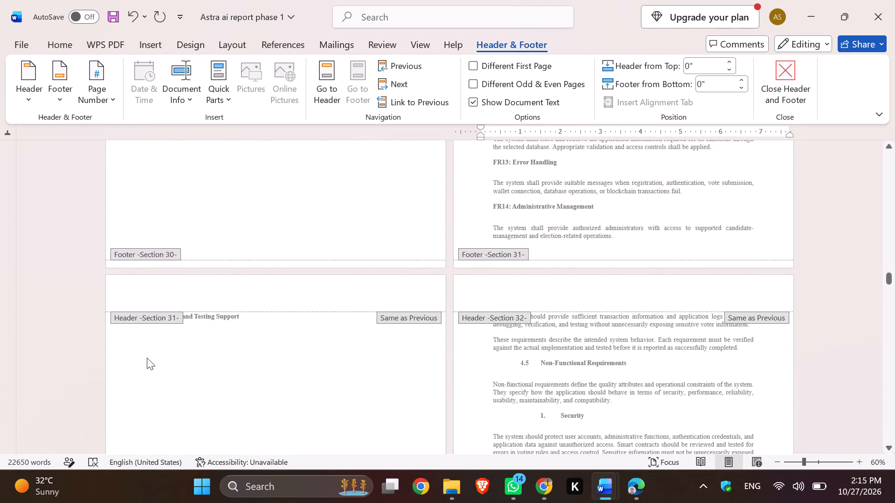
scroll(147, 358, "down", 3)
scroll(147, 358, "up", 1)
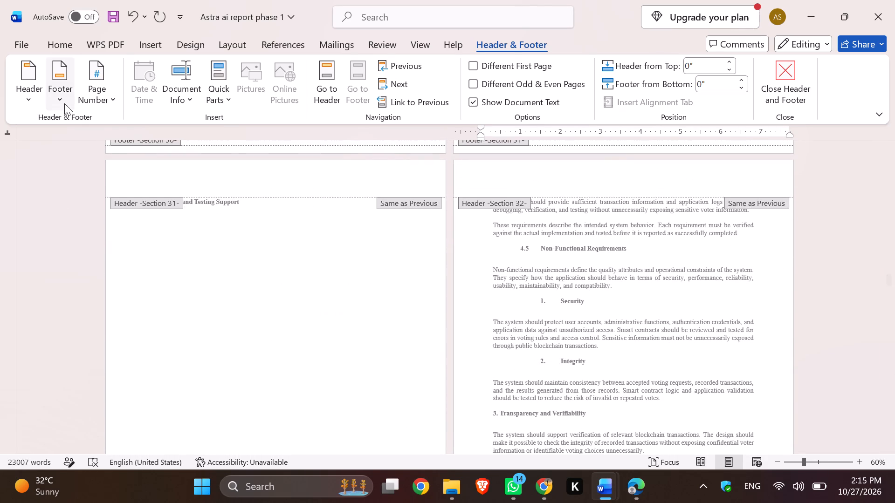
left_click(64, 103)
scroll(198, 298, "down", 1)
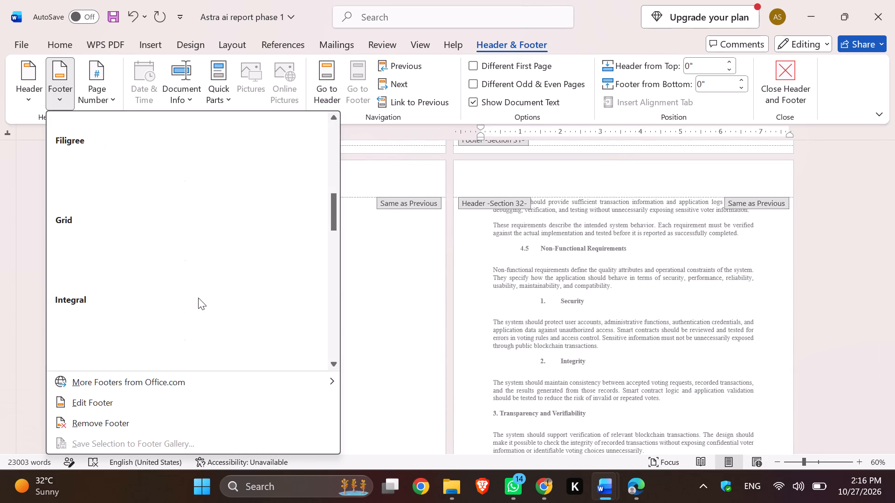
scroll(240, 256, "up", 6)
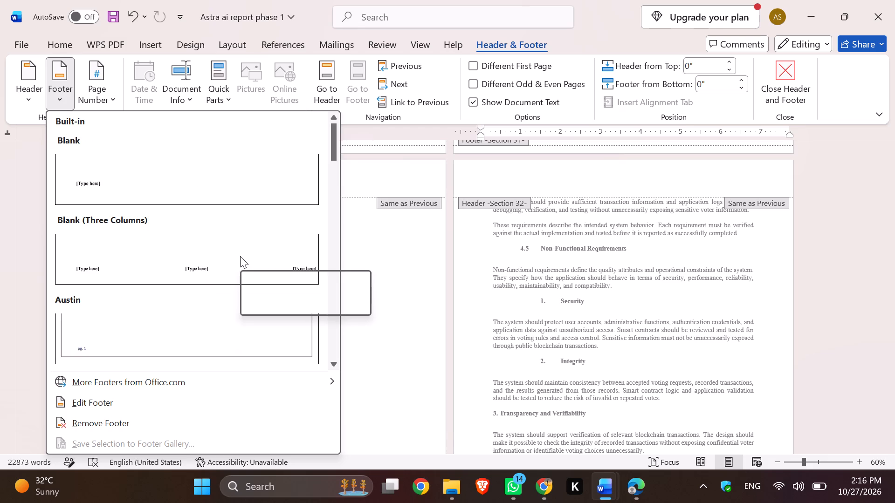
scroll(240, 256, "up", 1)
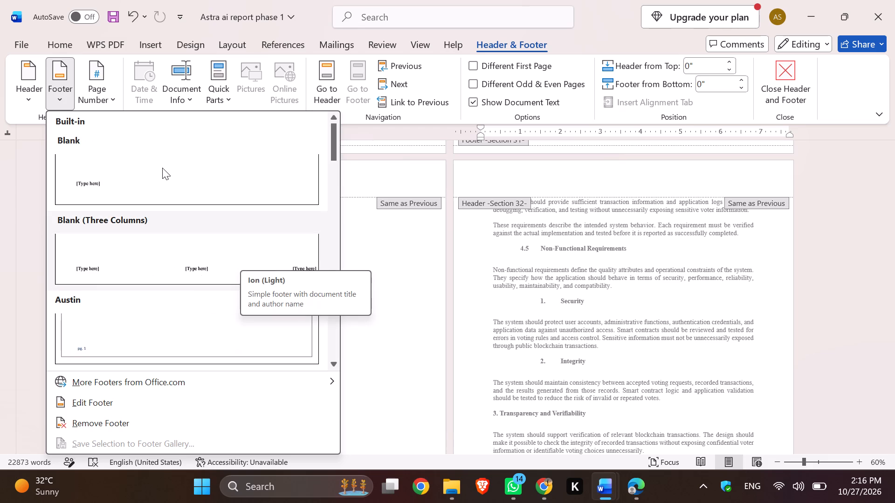
Insert the Plain Number 3 page number at the bottom of the page again and check the Section 31 and 32 footers.
left_click(92, 90)
left_click(156, 142)
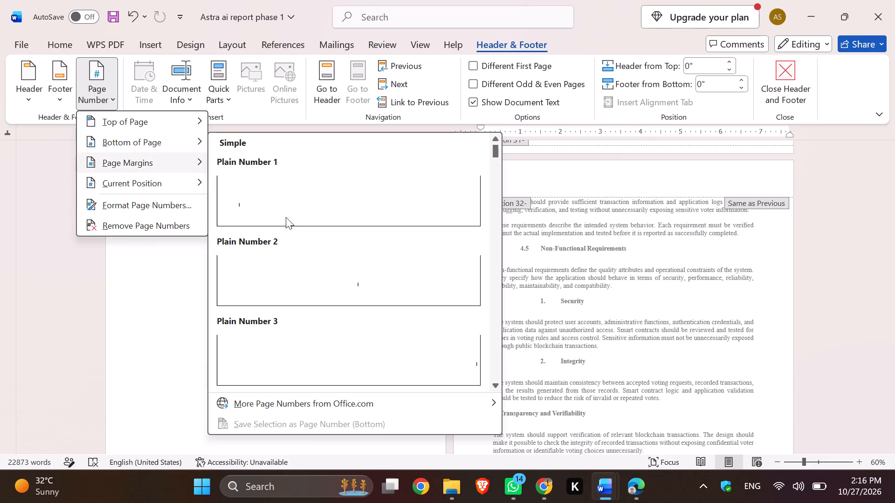
left_click(411, 342)
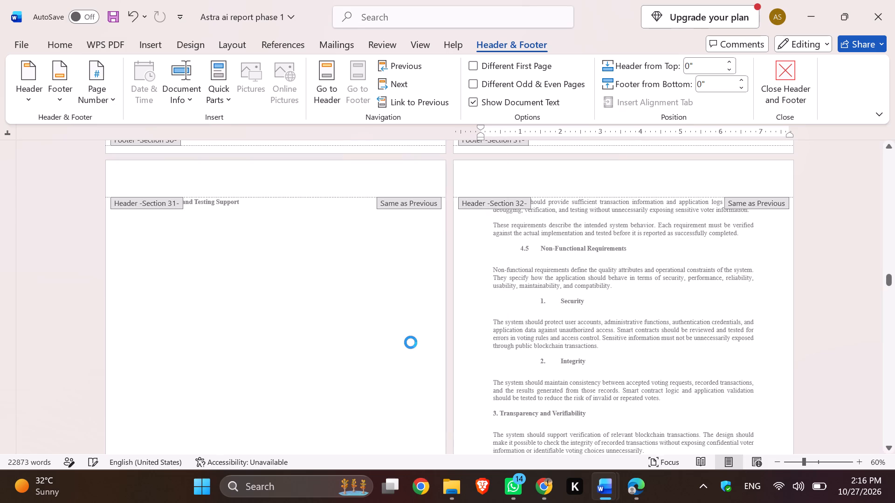
scroll(411, 342, "down", 2)
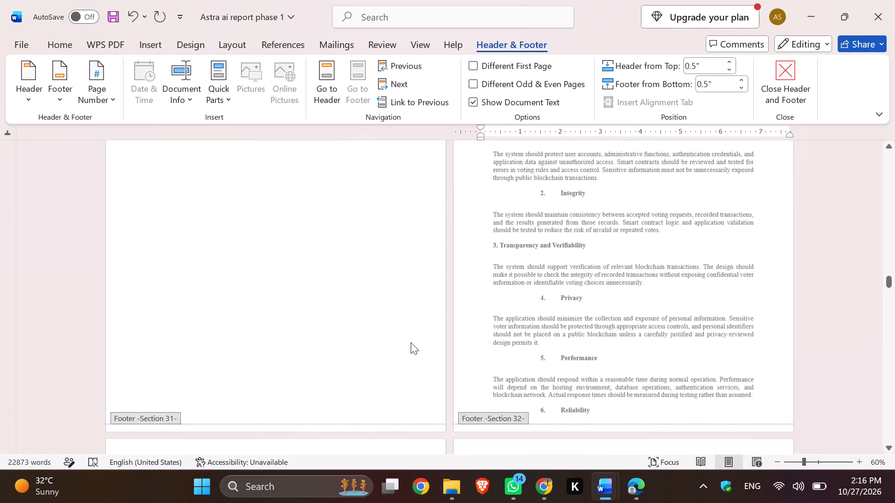
scroll(411, 342, "down", 1)
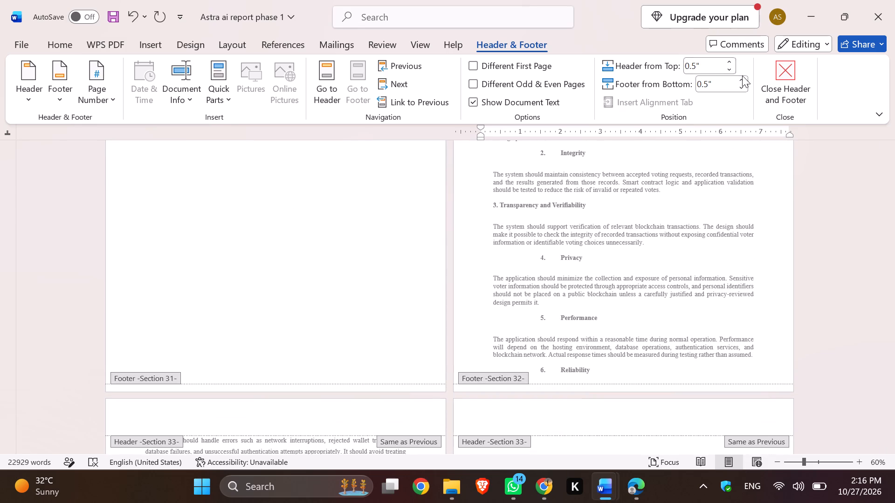
Set the Section 1 footer's distance from the bottom to 0".
double_click(742, 77)
double_click(742, 77)
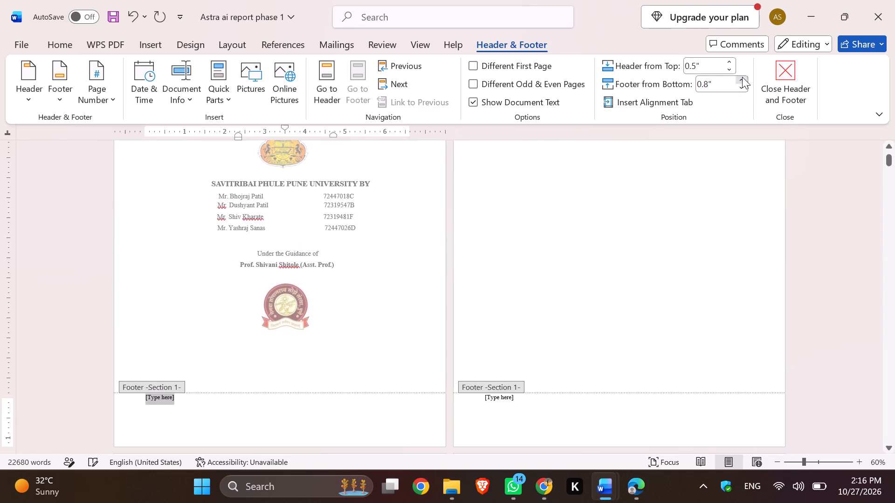
triple_click(740, 87)
triple_click(740, 87)
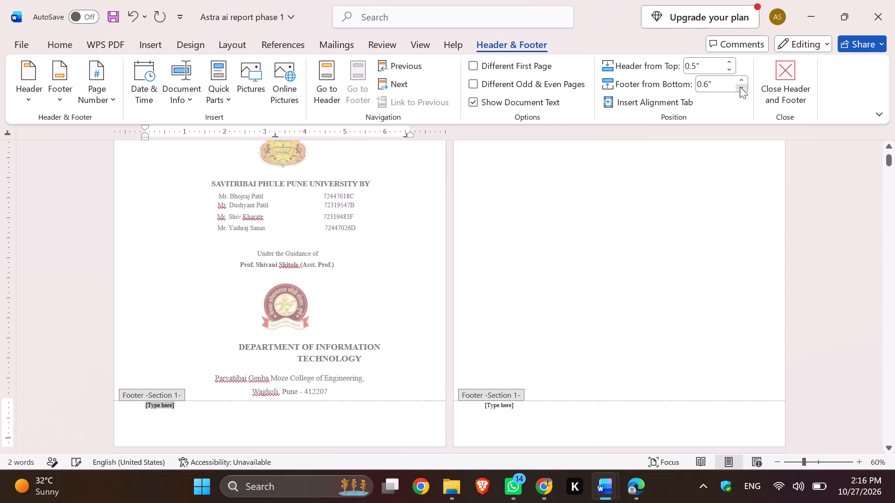
triple_click(740, 87)
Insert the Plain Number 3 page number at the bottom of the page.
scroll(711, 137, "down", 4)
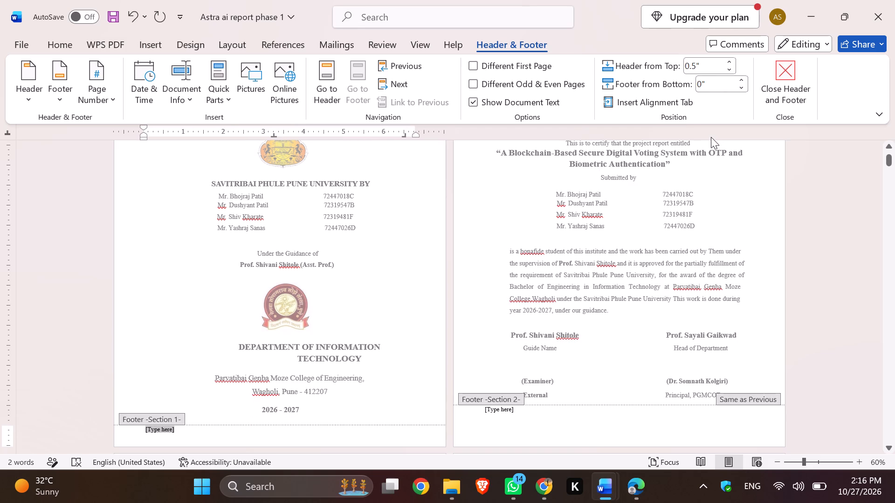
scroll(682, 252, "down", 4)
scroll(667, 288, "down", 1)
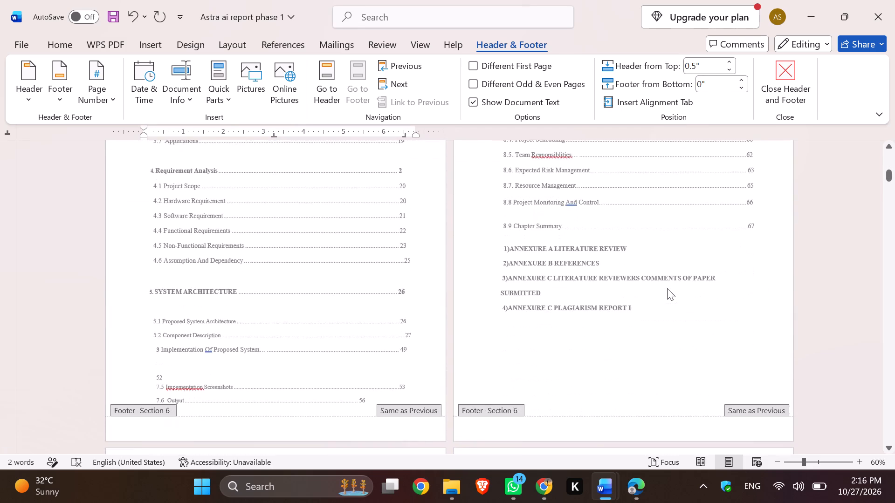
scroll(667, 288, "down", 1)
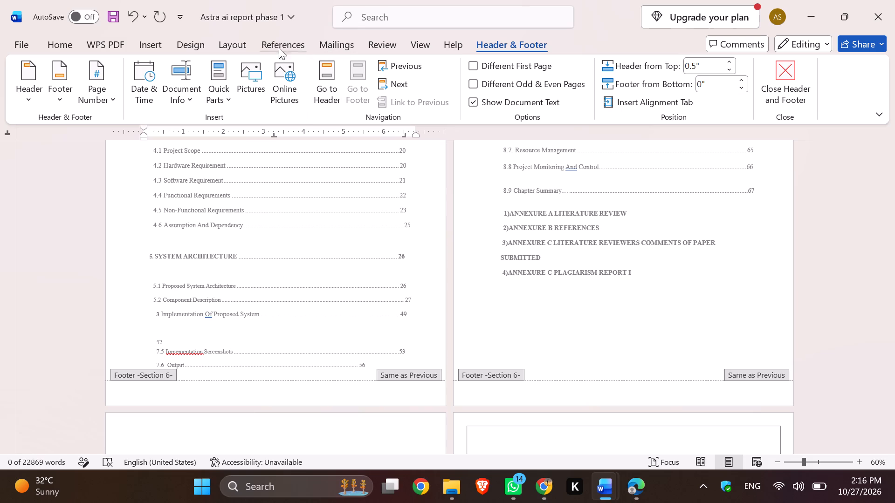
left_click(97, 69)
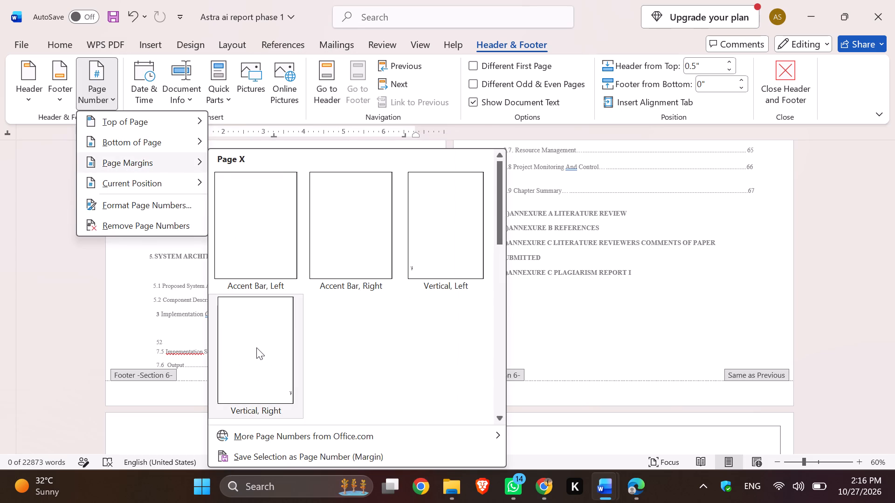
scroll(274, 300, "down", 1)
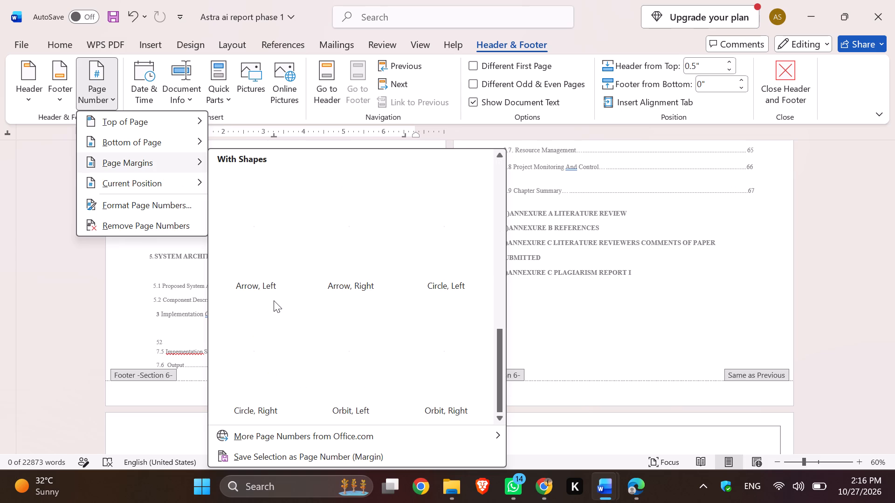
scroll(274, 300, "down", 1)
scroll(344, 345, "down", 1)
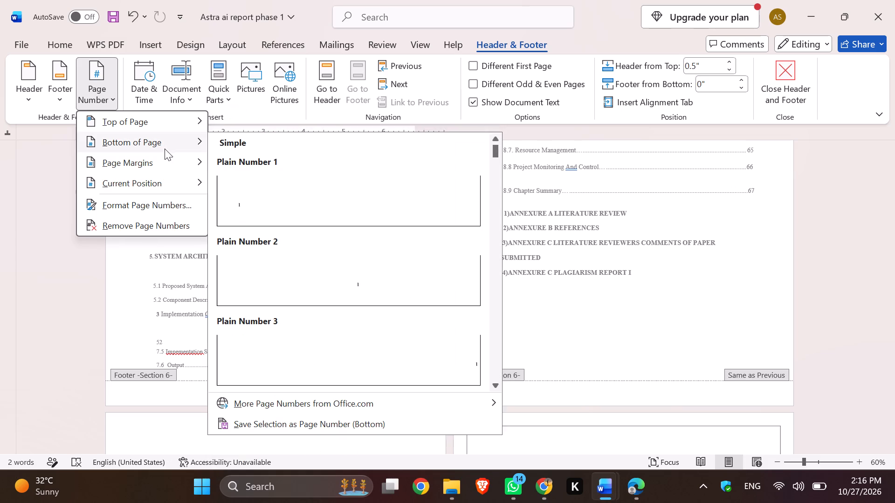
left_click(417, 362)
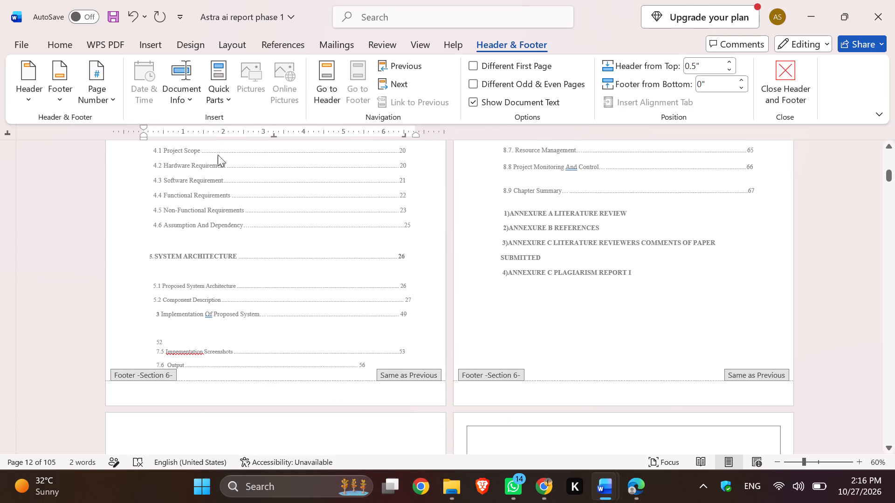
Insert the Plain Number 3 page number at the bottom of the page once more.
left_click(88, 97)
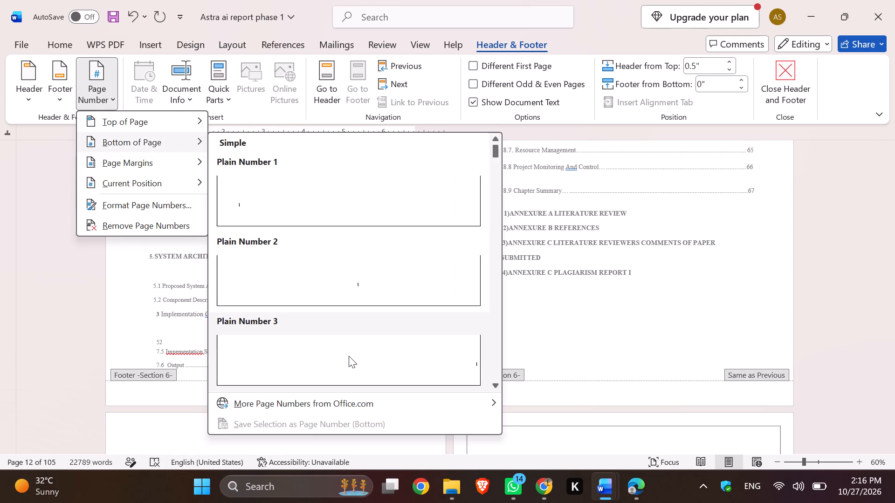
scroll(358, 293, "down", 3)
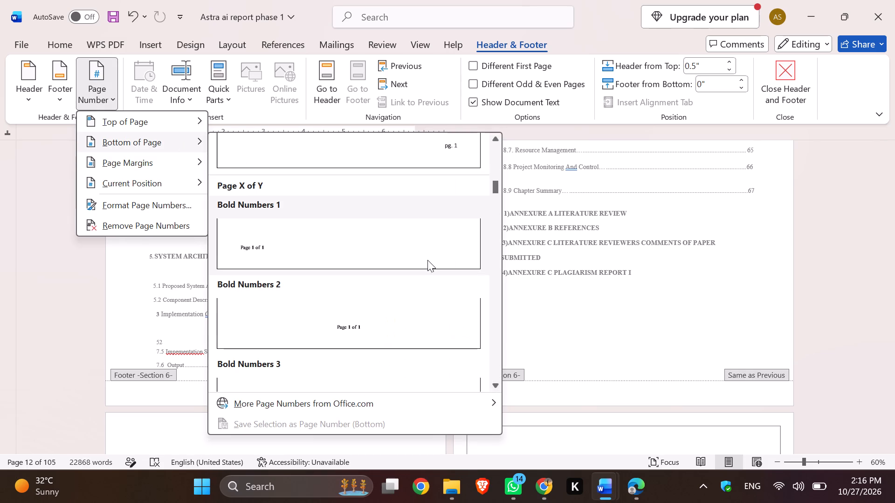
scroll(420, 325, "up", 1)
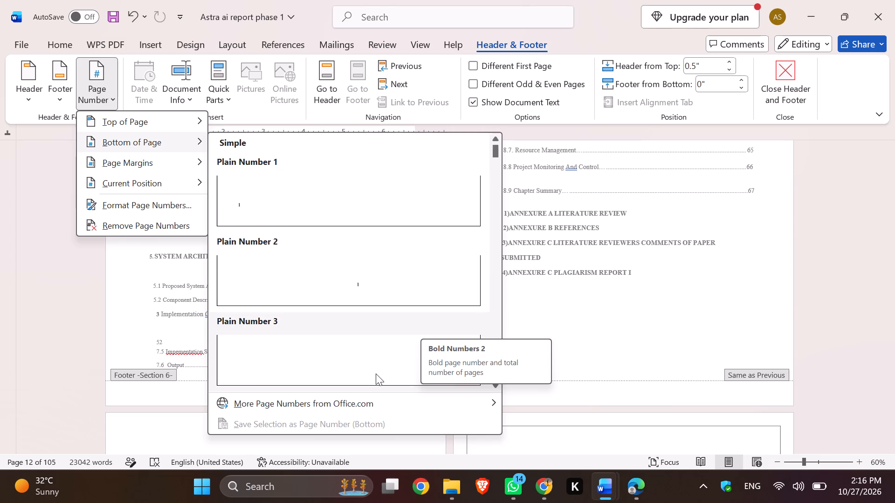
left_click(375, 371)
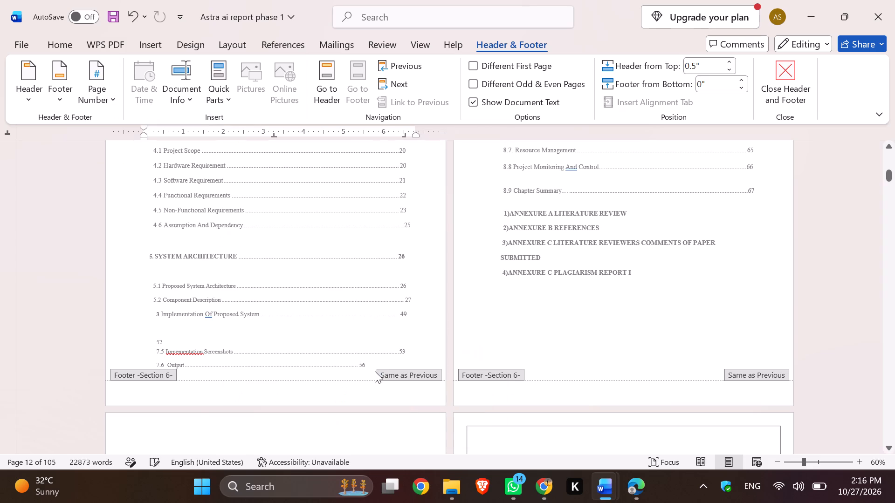
Check the footers from Section 6 through Chapter 1 to the start of Chapter 2 for page numbers and college name.
scroll(375, 371, "down", 18)
scroll(375, 371, "up", 1)
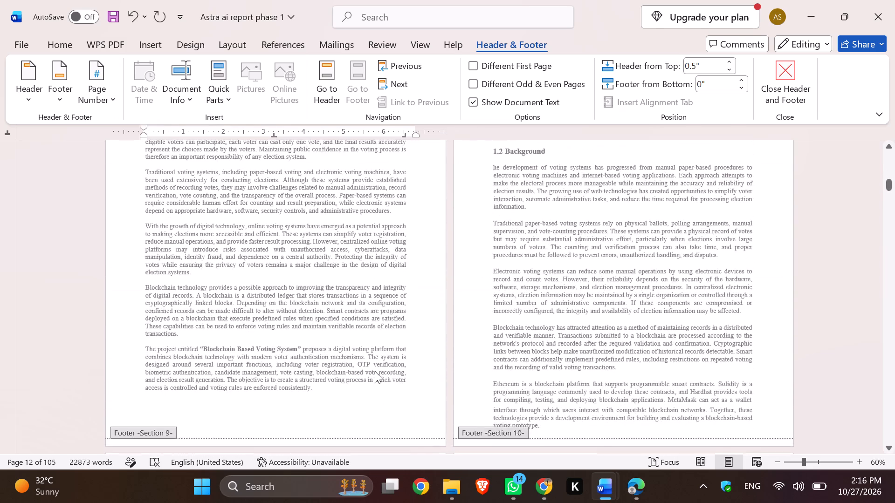
scroll(375, 371, "up", 3)
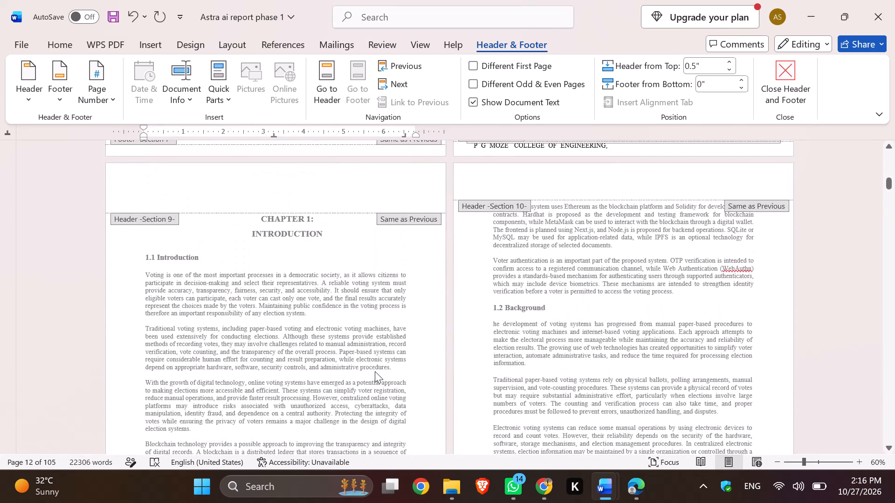
scroll(375, 371, "up", 2)
scroll(375, 371, "down", 3)
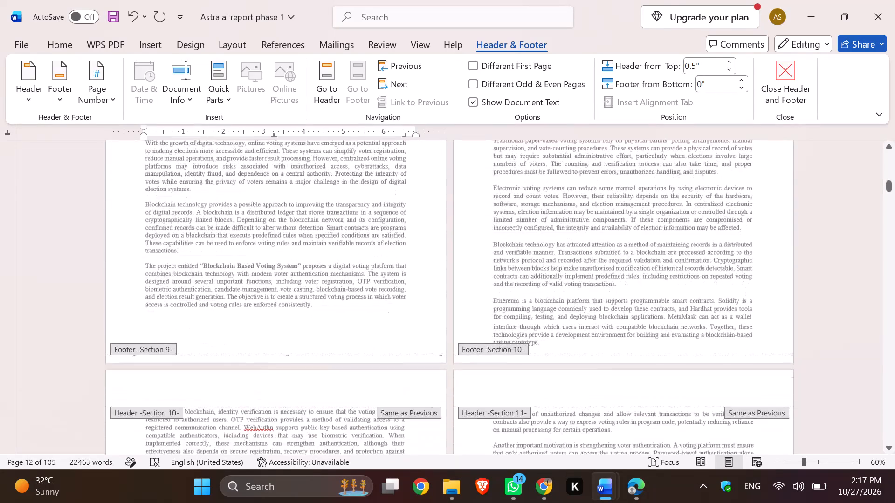
scroll(375, 371, "down", 5)
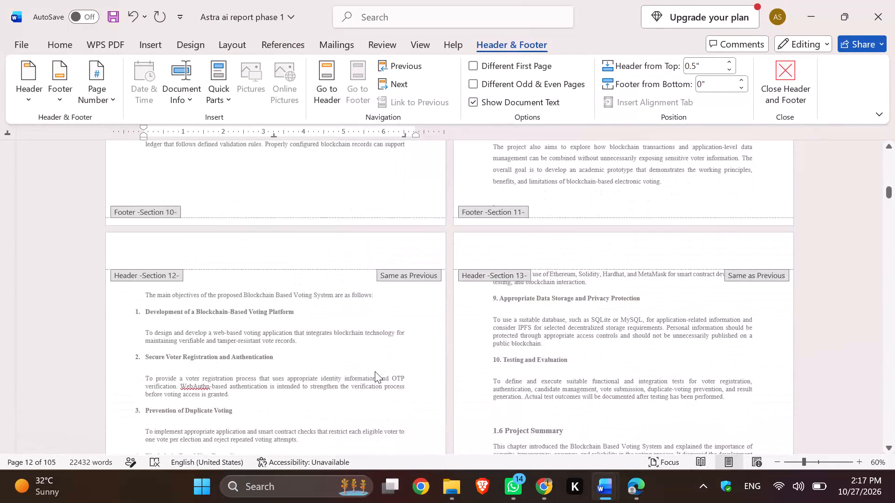
scroll(375, 371, "down", 1)
scroll(555, 259, "down", 3)
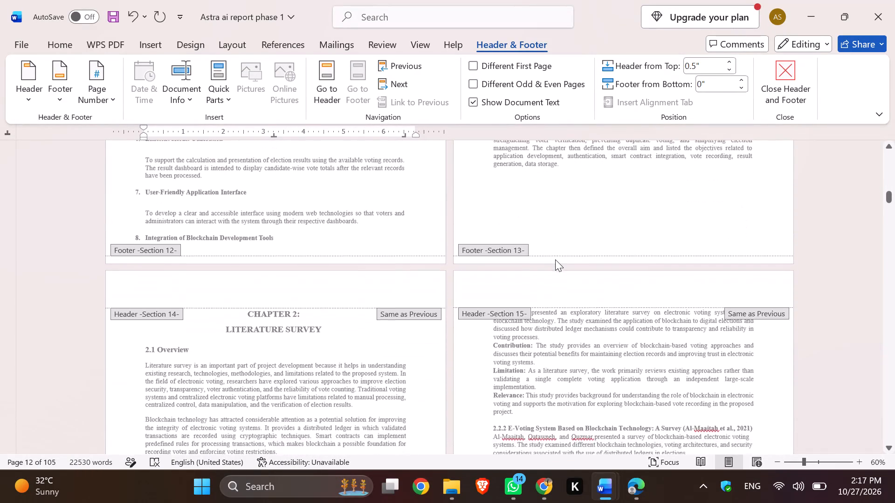
scroll(555, 259, "up", 11)
scroll(555, 259, "down", 1)
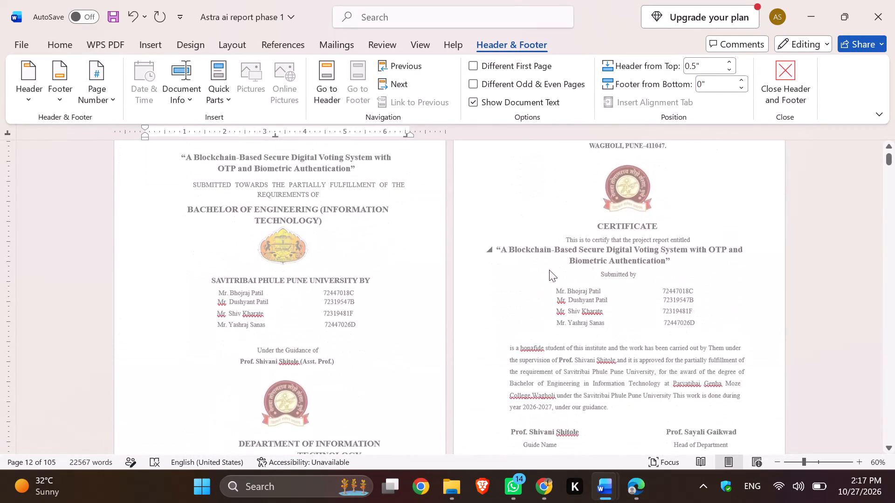
Undo the recent footer and page-number changes and return to editing the body text.
key("ctrl+z")
left_click(534, 331)
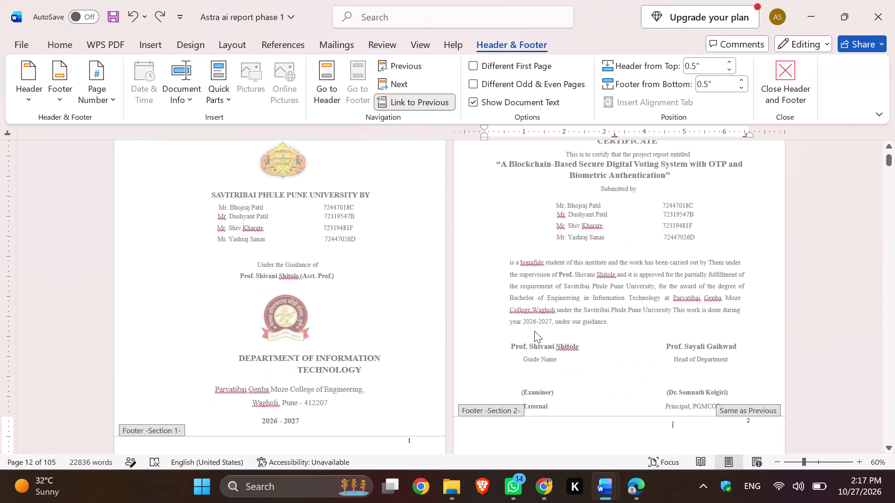
double_click(534, 331)
left_click(534, 331)
Review the page layout and footers from the certificate page through the contents lists into Chapter 1.
scroll(663, 461, "down", 1)
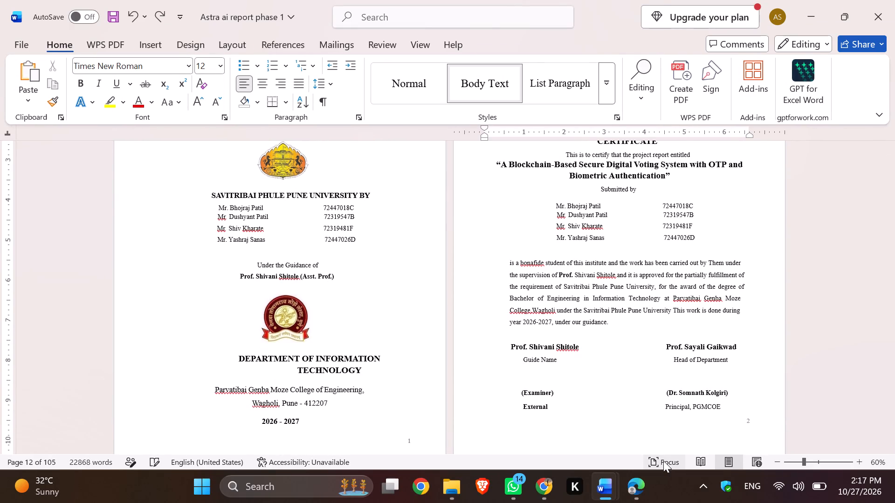
scroll(663, 461, "down", 1)
scroll(663, 400, "down", 3)
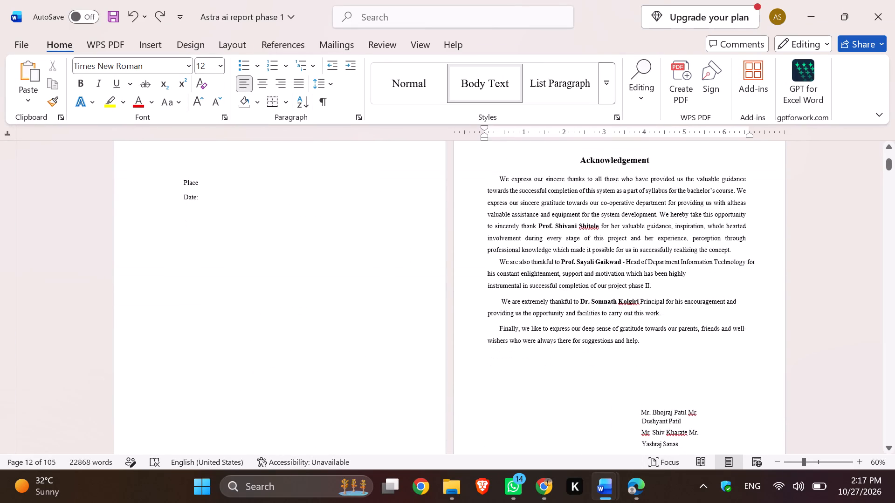
scroll(663, 400, "down", 6)
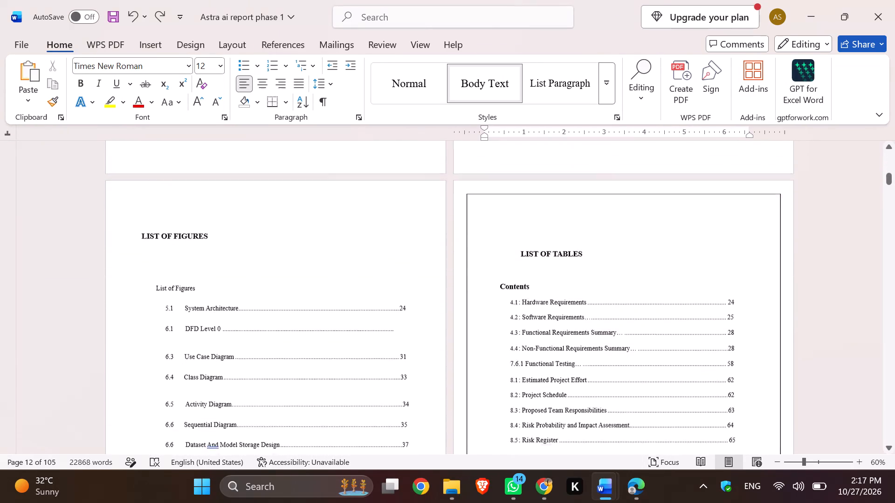
scroll(663, 400, "down", 3)
scroll(663, 400, "up", 1)
scroll(663, 400, "down", 1)
scroll(663, 400, "up", 1)
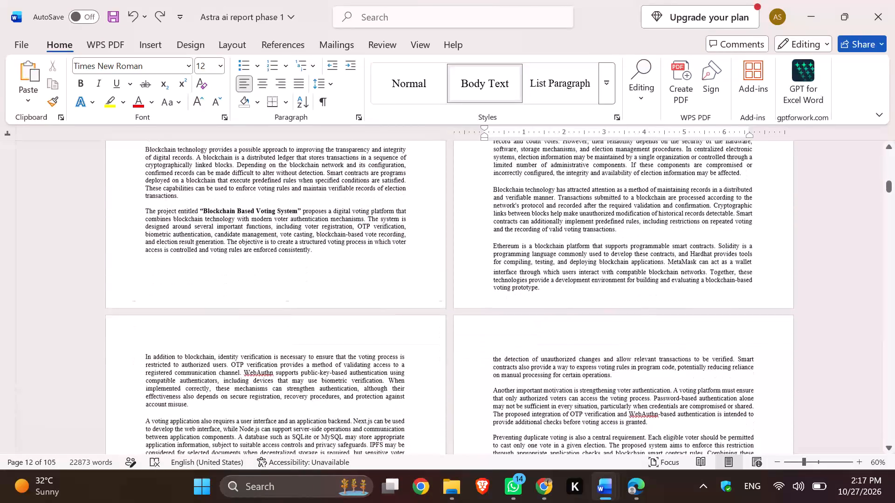
Delete all front matter before Chapter 1: Introduction, from the title page through the List of Tables, including leftover text and the blank page.
scroll(663, 400, "up", 1)
scroll(642, 273, "up", 1)
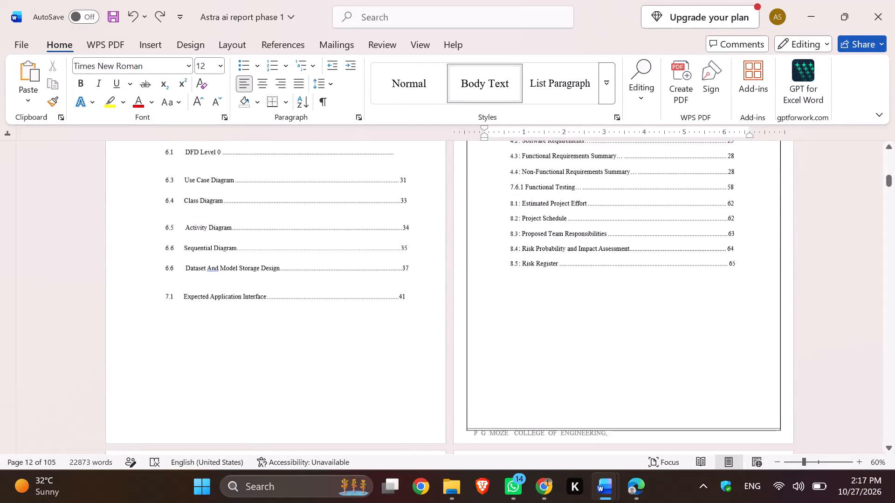
left_click_drag(727, 311, 344, 97)
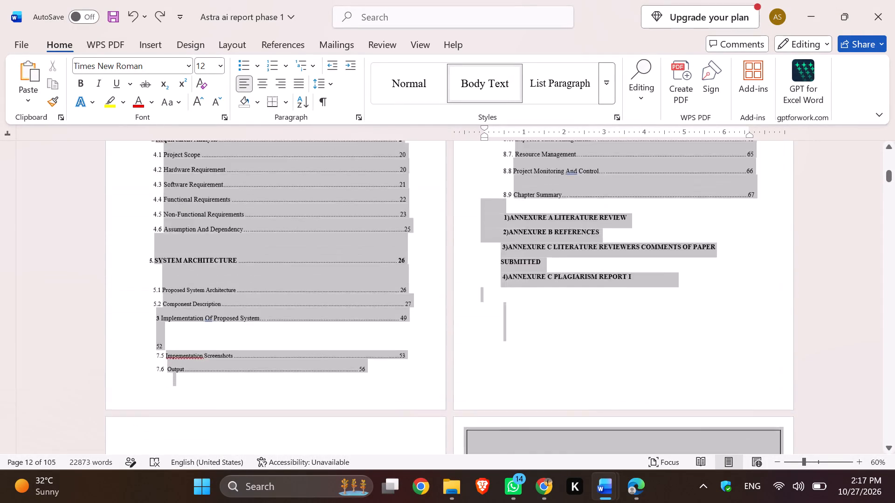
left_click_drag(344, 97, 322, 94)
key("BackSpace")
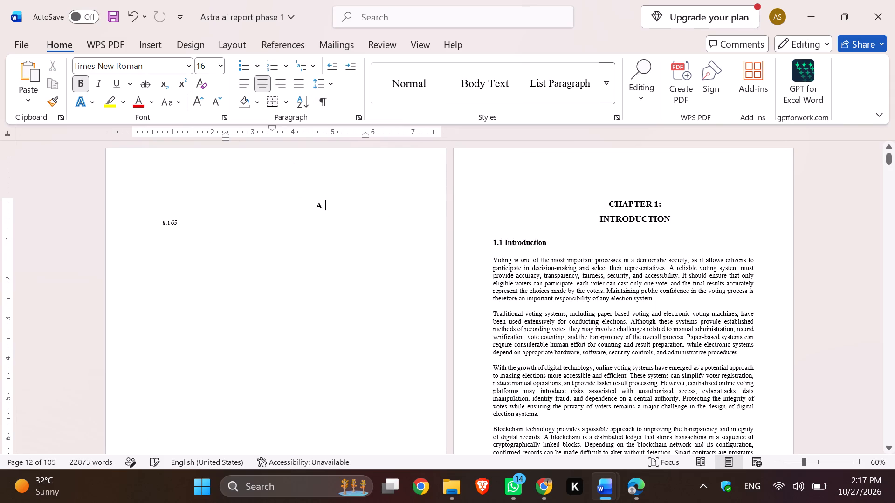
left_click_drag(276, 230, 119, 184)
key("BackSpace")
key("BackSpace")
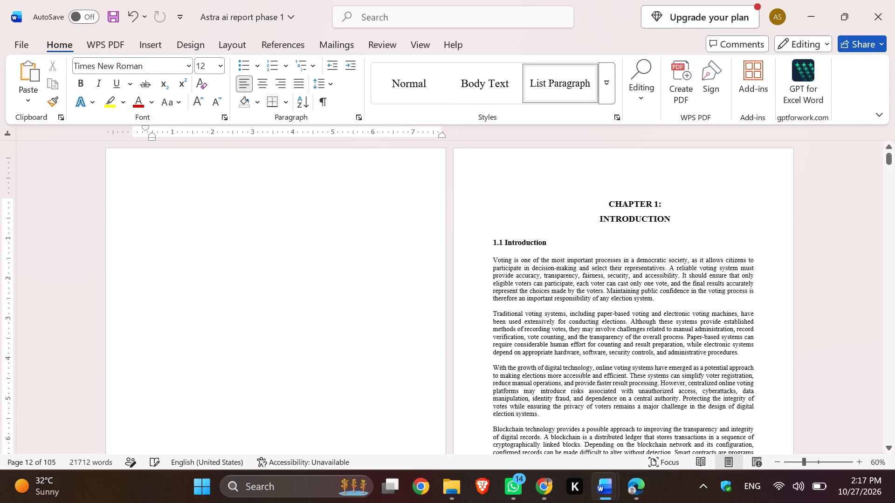
key("ctrl+Delete")
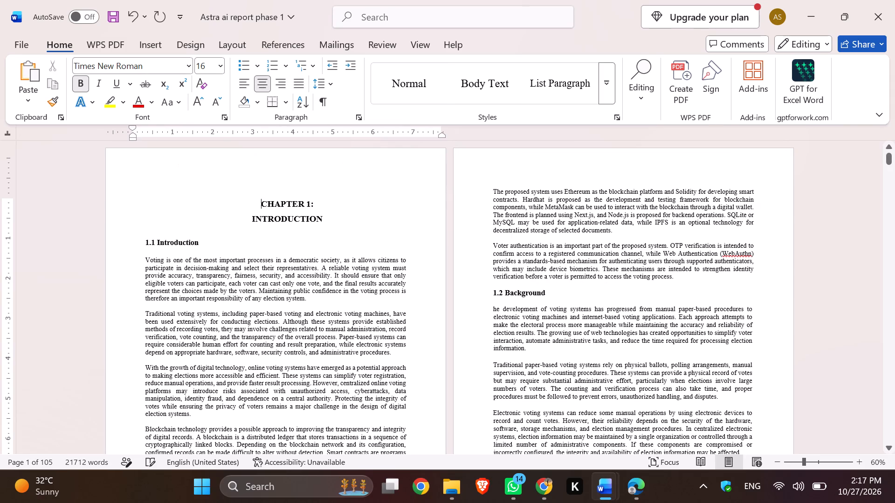
Remove the empty line below the heading "4. Conventional Database-Based Voting System".
scroll(193, 264, "down", 2)
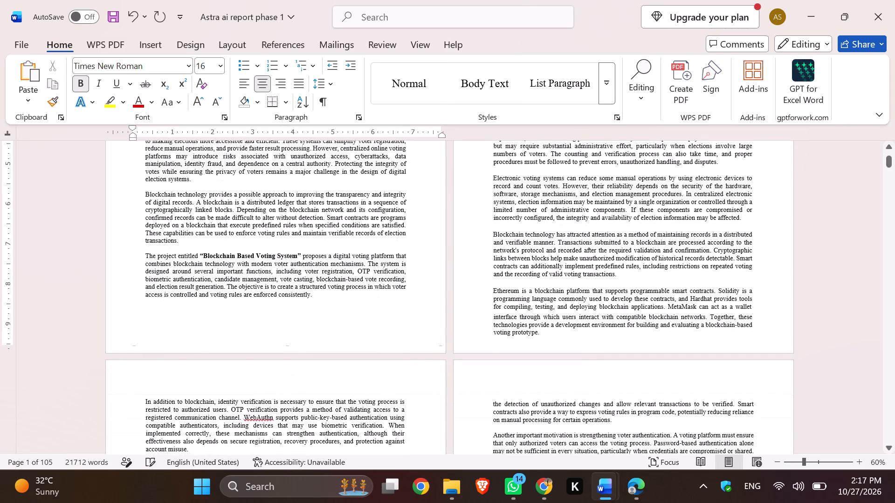
scroll(271, 381, "down", 8)
scroll(271, 381, "up", 1)
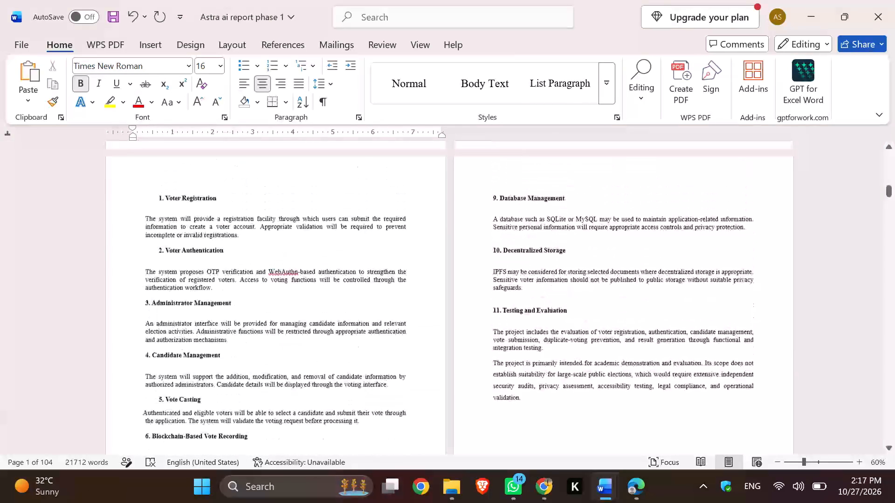
scroll(271, 381, "down", 3)
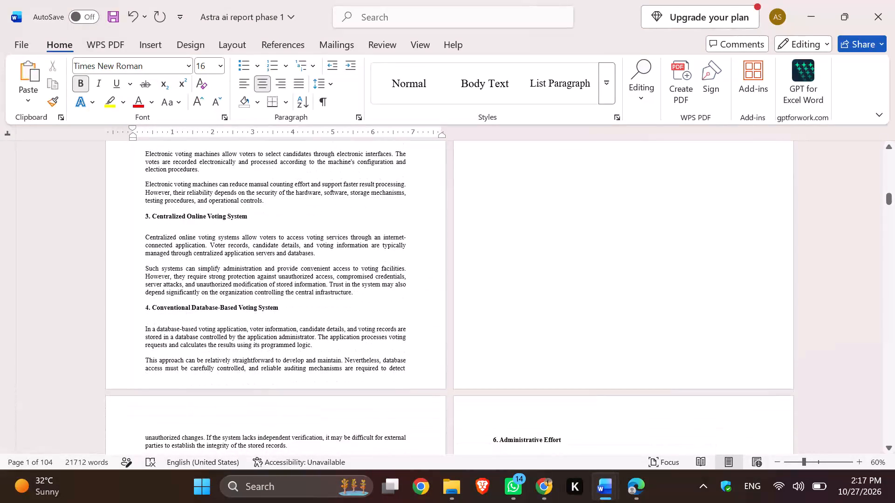
left_click(155, 319)
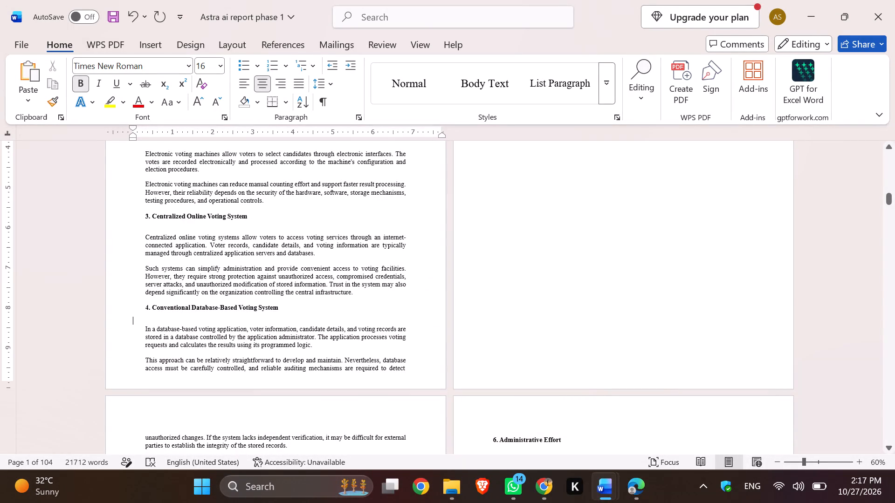
key("BackSpace")
Apply the last custom margins preset to the section containing 3.3 Existing System.
left_click(222, 379)
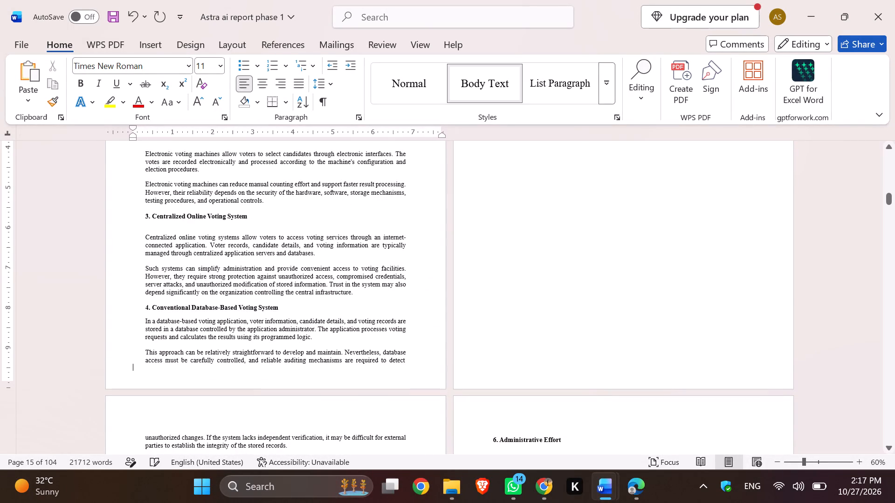
left_click(154, 51)
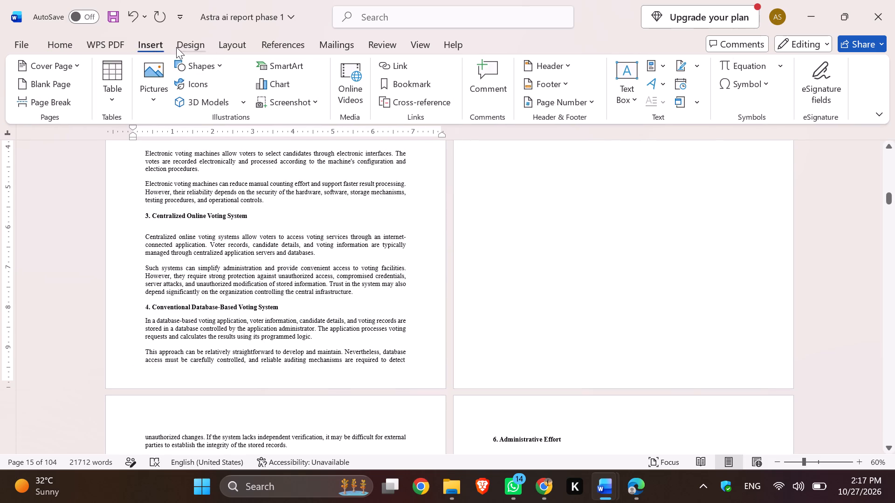
left_click(176, 47)
left_click(224, 46)
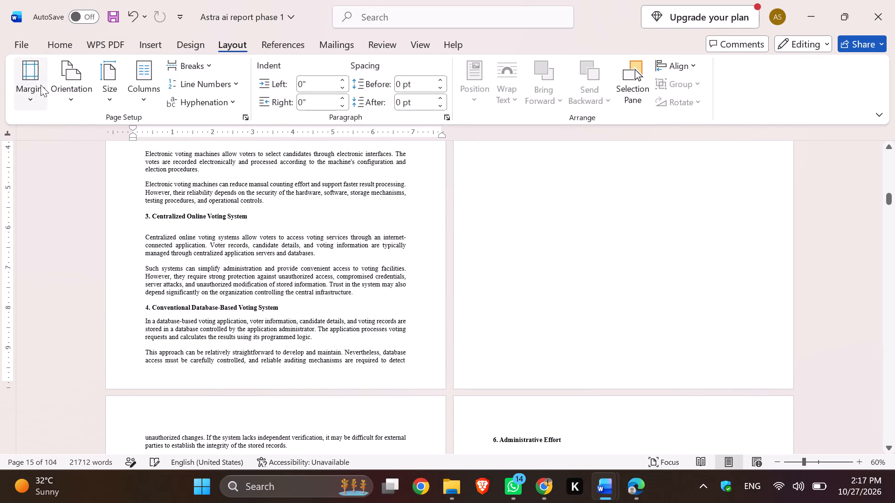
left_click(41, 85)
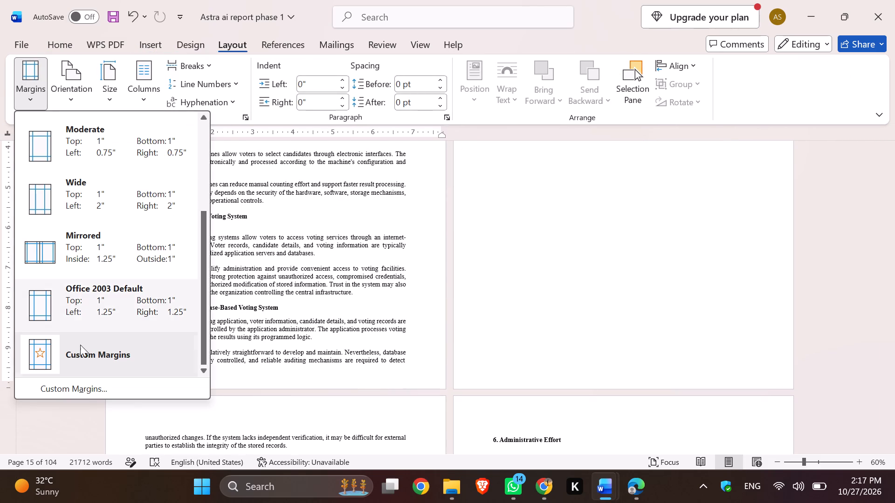
left_click(83, 352)
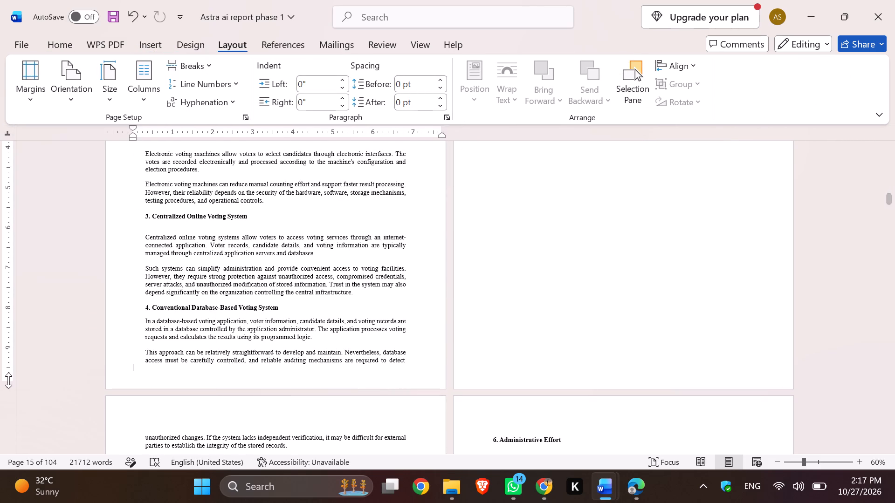
Enlarge the 3.3 Existing System section's bottom margin so its first page ends after the first paragraph under heading 4.
left_click_drag(8, 381, 12, 340)
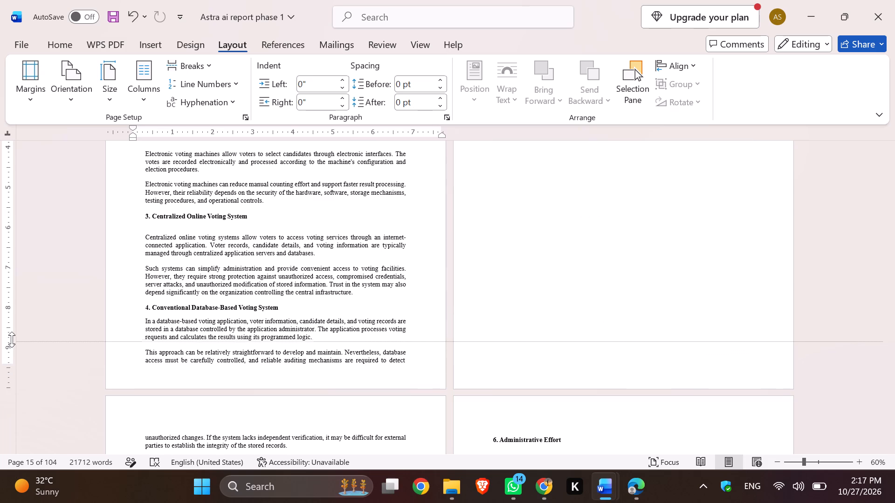
left_click_drag(12, 340, 12, 340)
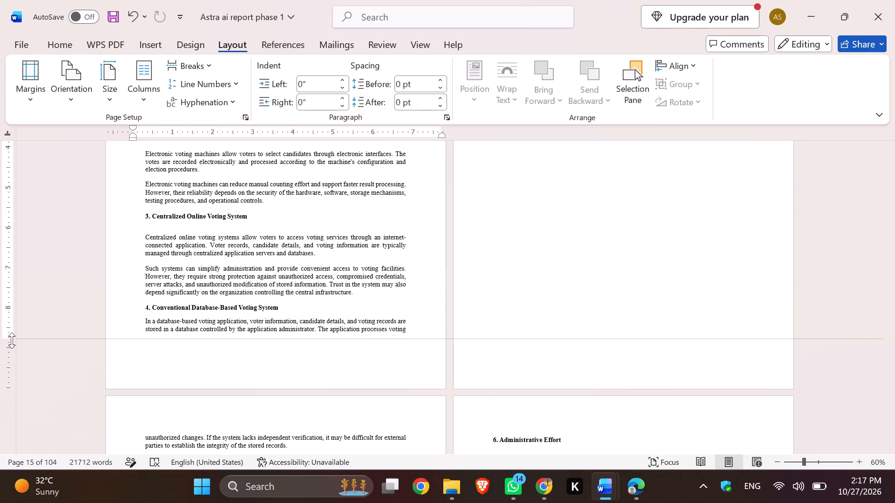
left_click_drag(12, 340, 12, 342)
left_click(249, 360)
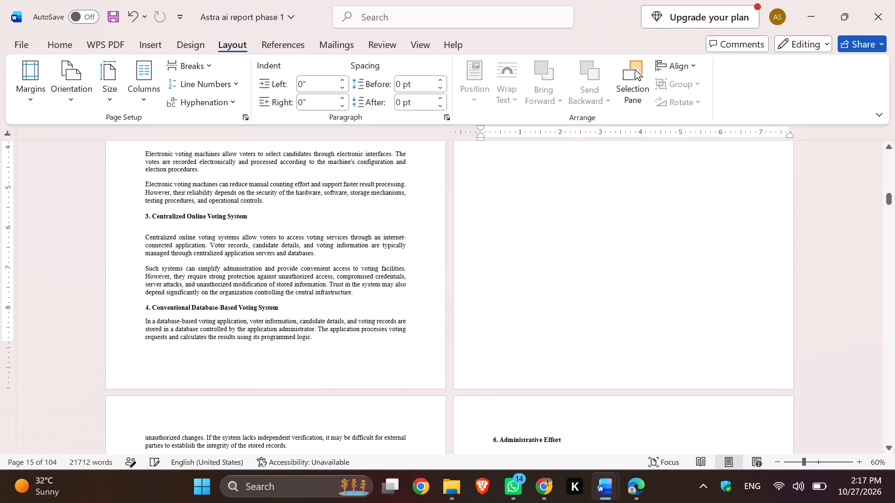
scroll(249, 360, "up", 2)
scroll(249, 360, "down", 1)
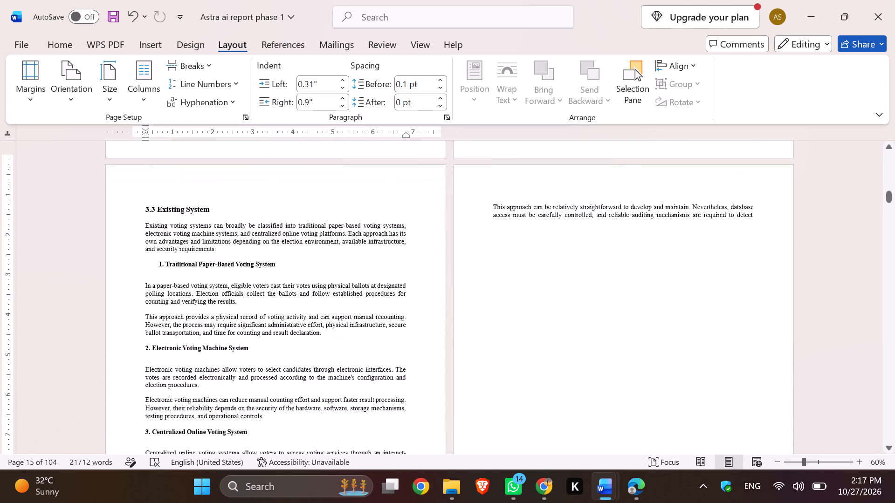
scroll(249, 360, "down", 3)
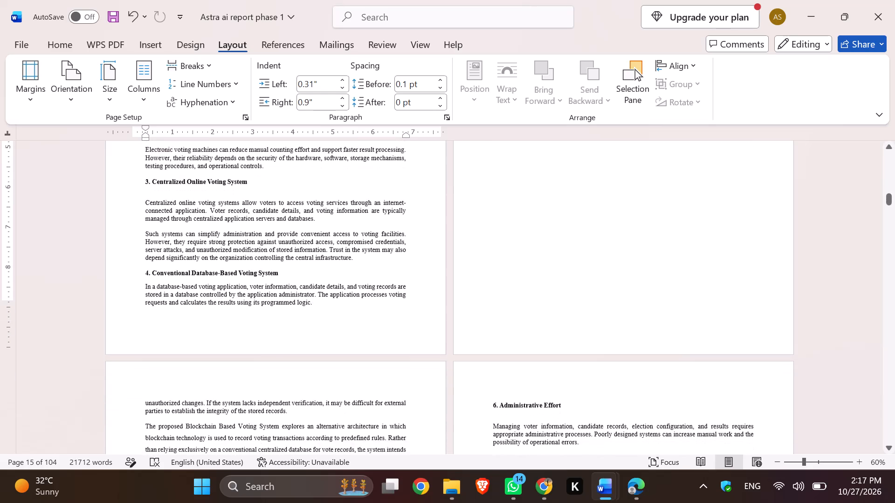
Add a solid 1 pt Box page border in automatic colour to the whole document.
left_click(274, 348)
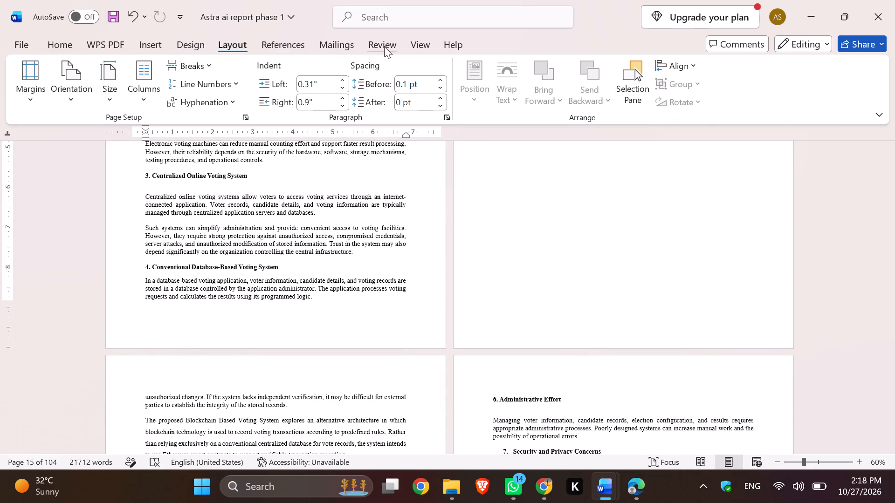
left_click(291, 43)
left_click(341, 42)
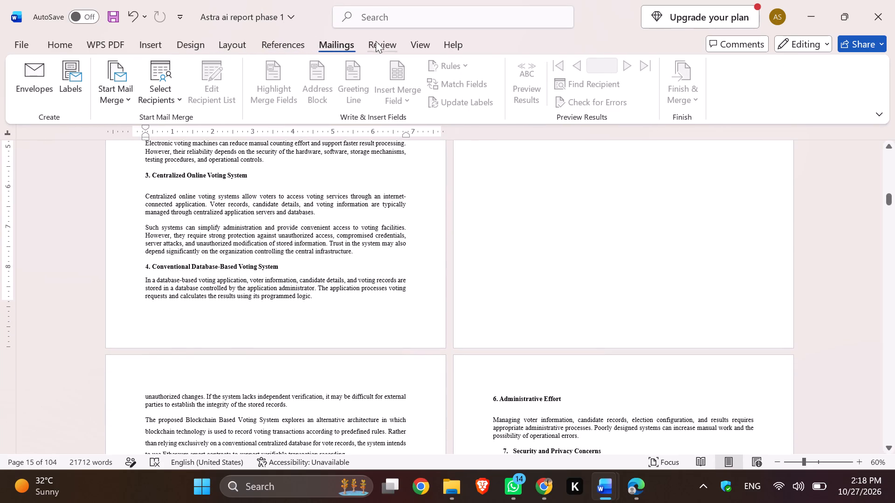
left_click(190, 43)
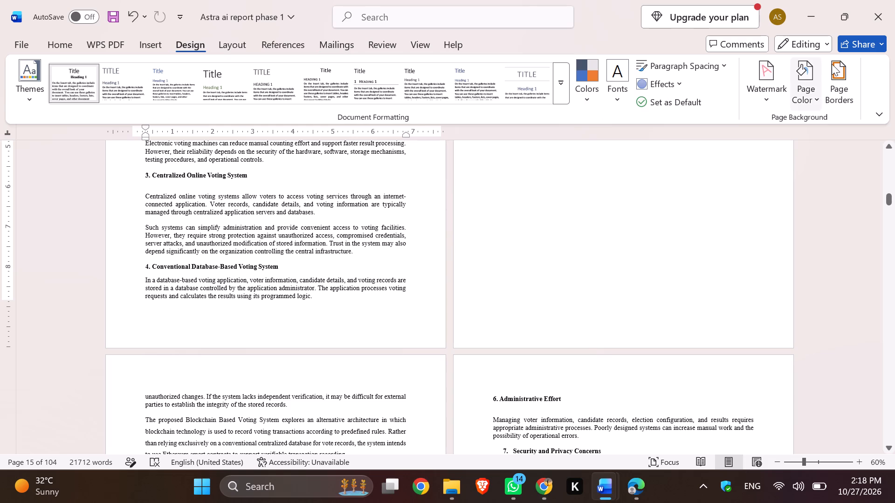
left_click(833, 63)
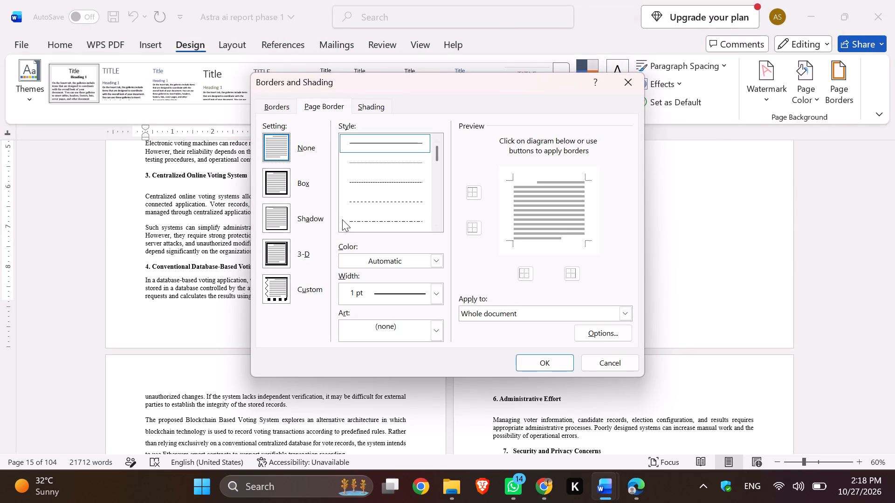
left_click(300, 190)
left_click(283, 187)
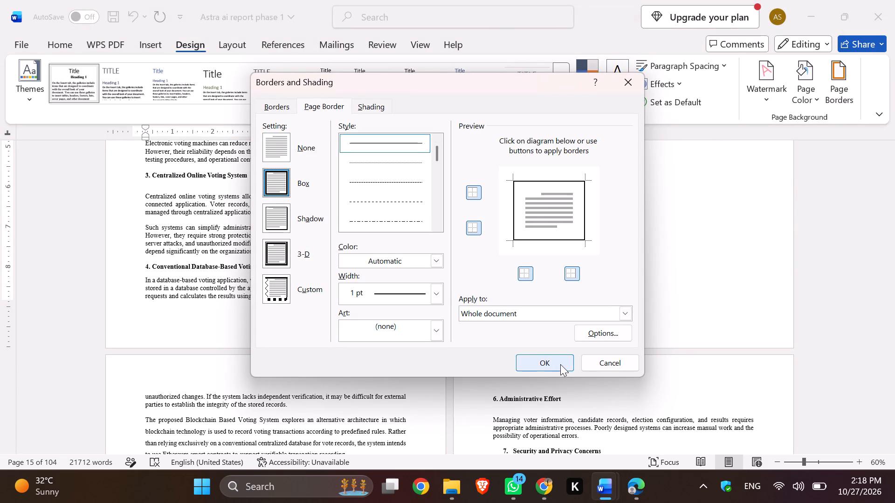
left_click(556, 364)
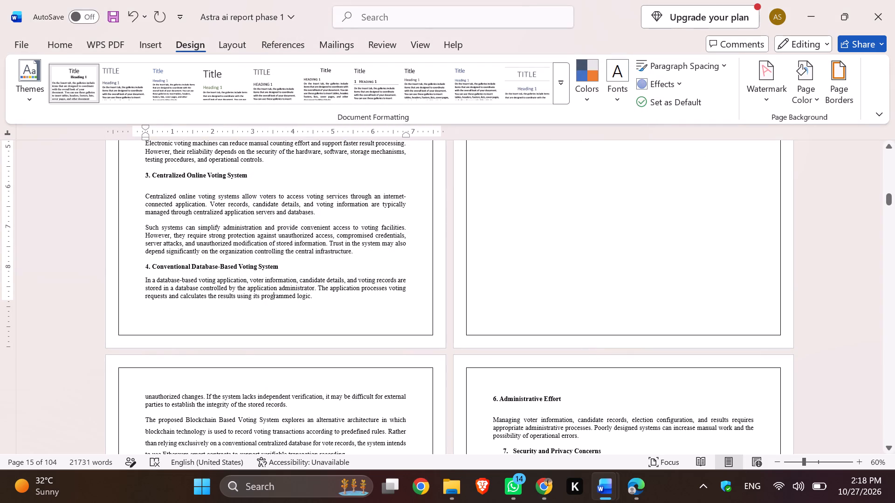
Insert a footer in Section 11 with a Plain Number 1 page number at the page bottom, aligned right.
left_click(145, 48)
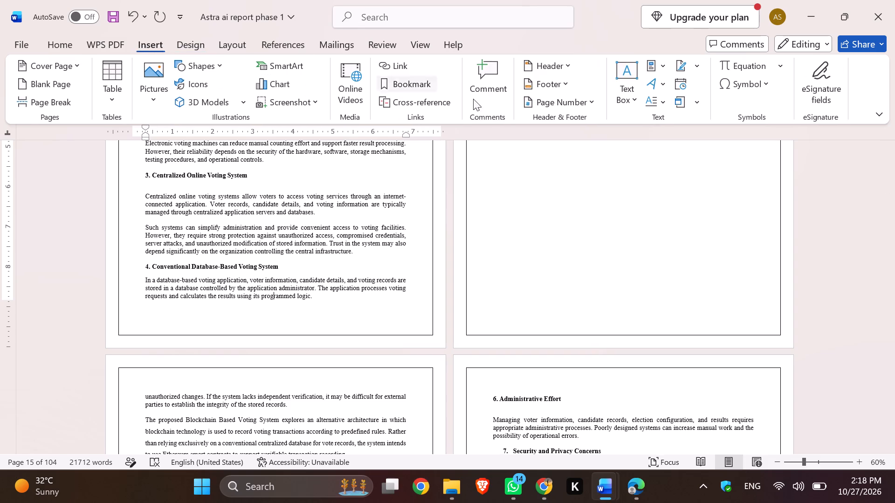
left_click(554, 78)
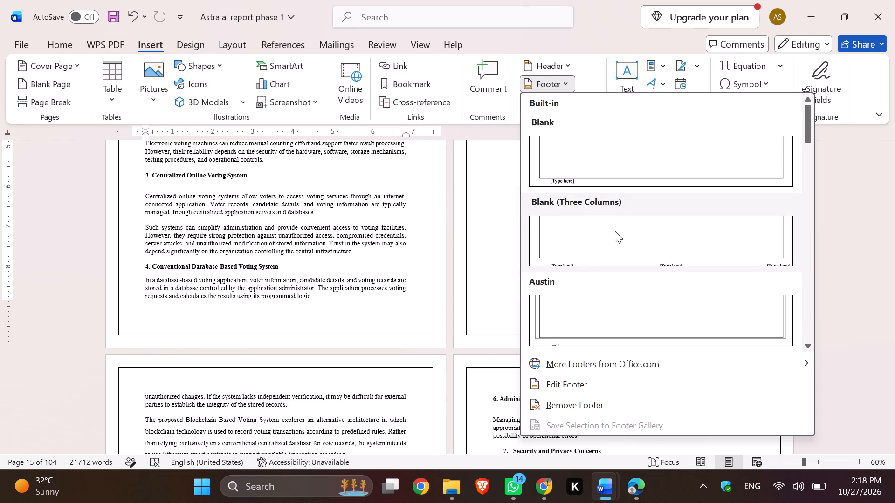
left_click(599, 178)
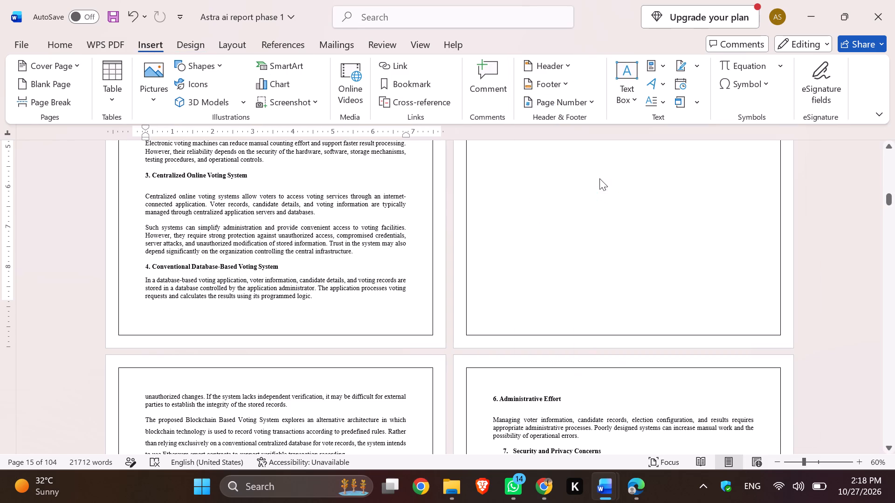
scroll(504, 257, "down", 1)
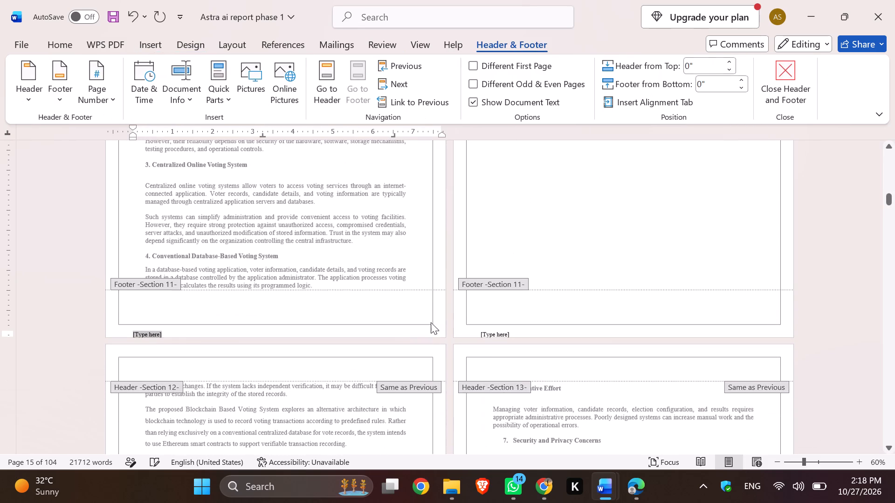
left_click(216, 340)
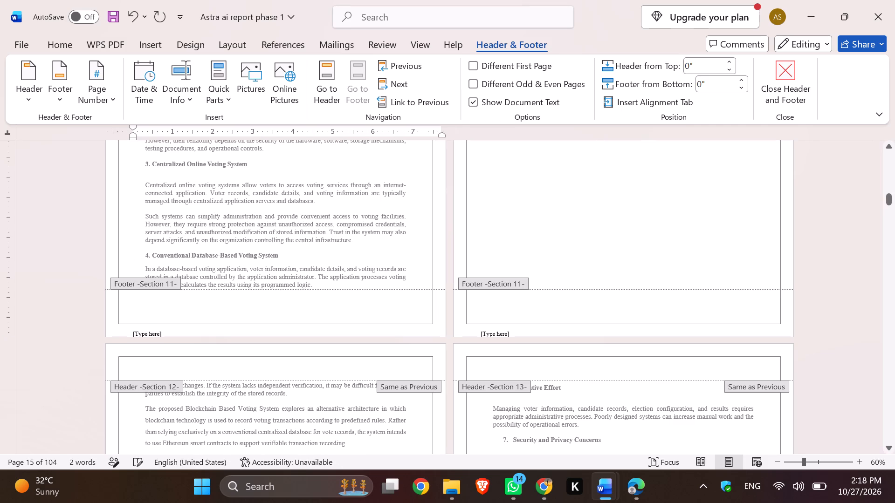
scroll(87, 203, "down", 1)
triple_click(103, 87)
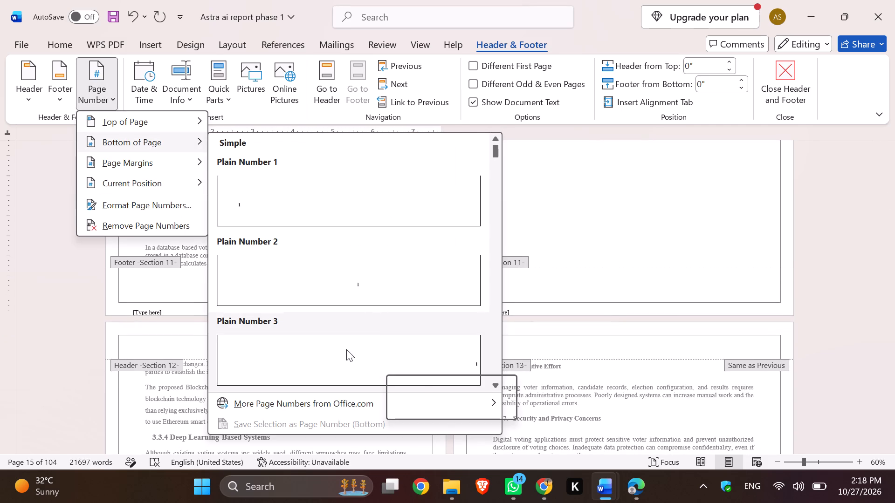
left_click(294, 213)
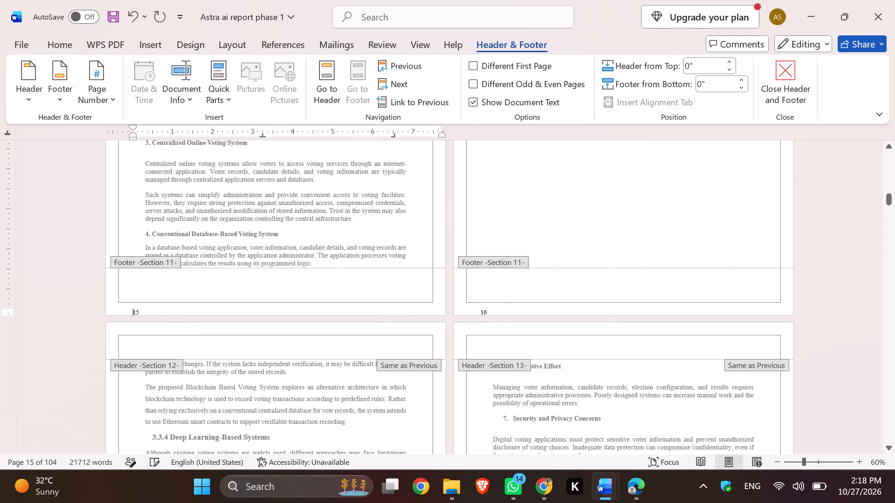
left_click(55, 35)
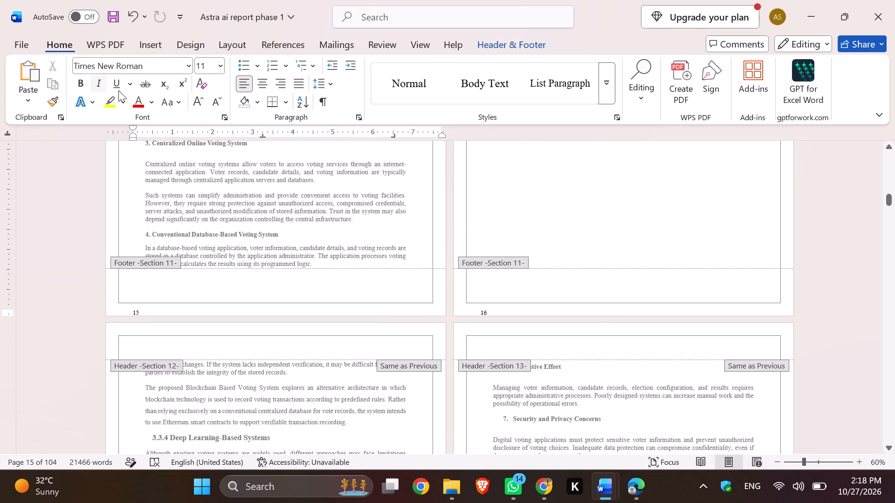
left_click(282, 85)
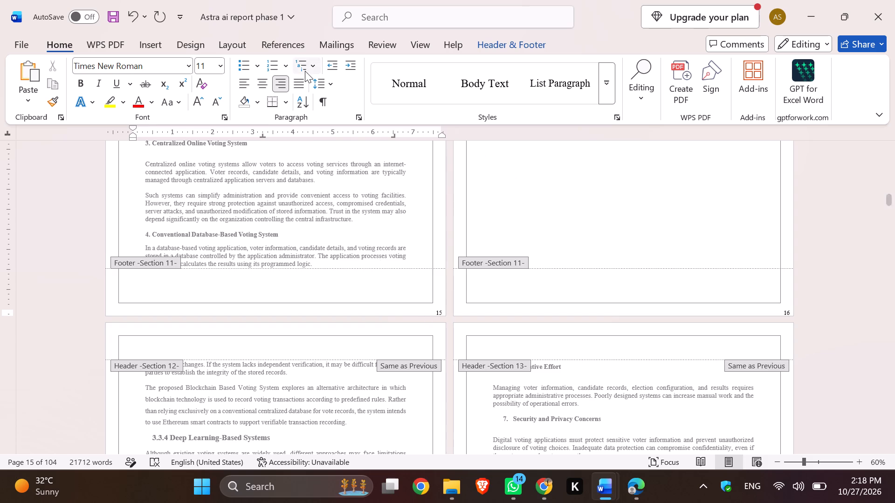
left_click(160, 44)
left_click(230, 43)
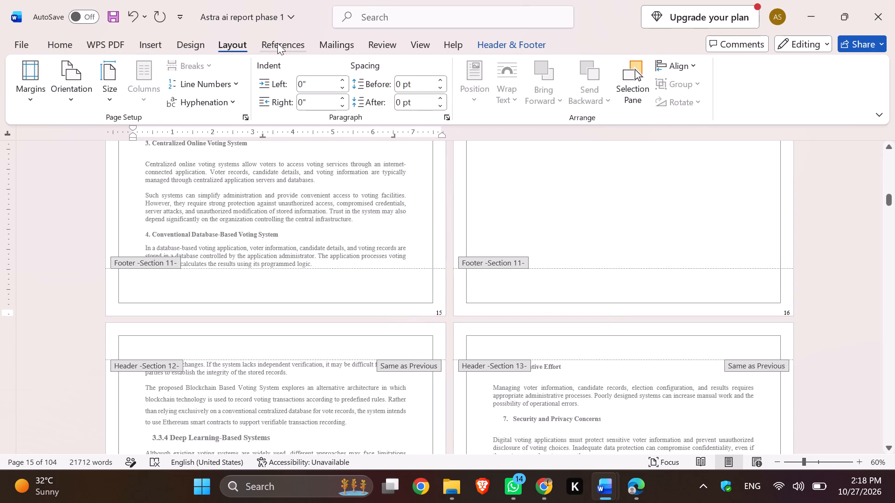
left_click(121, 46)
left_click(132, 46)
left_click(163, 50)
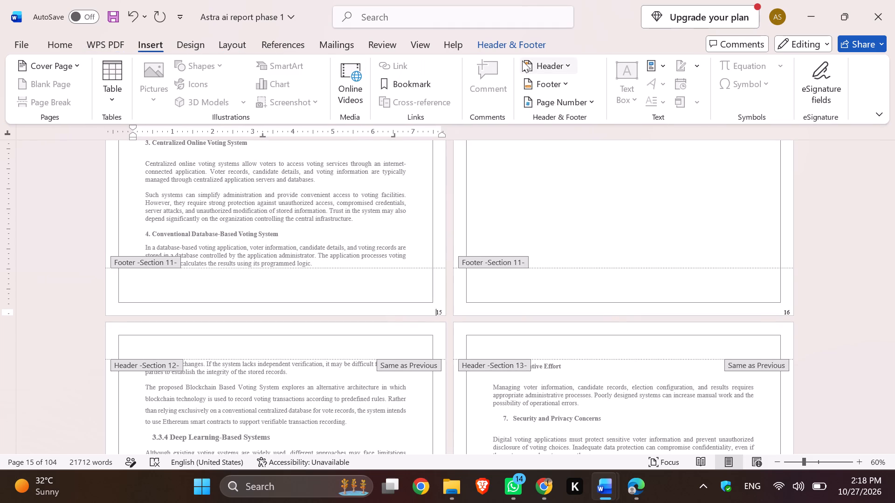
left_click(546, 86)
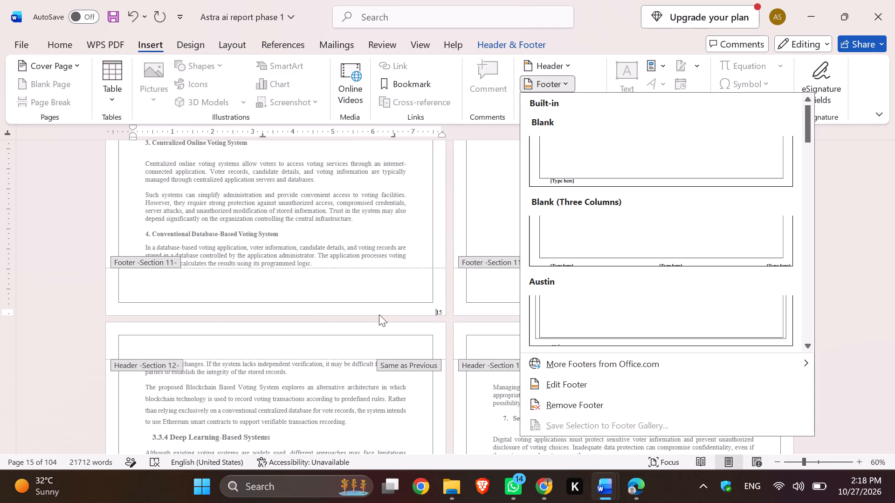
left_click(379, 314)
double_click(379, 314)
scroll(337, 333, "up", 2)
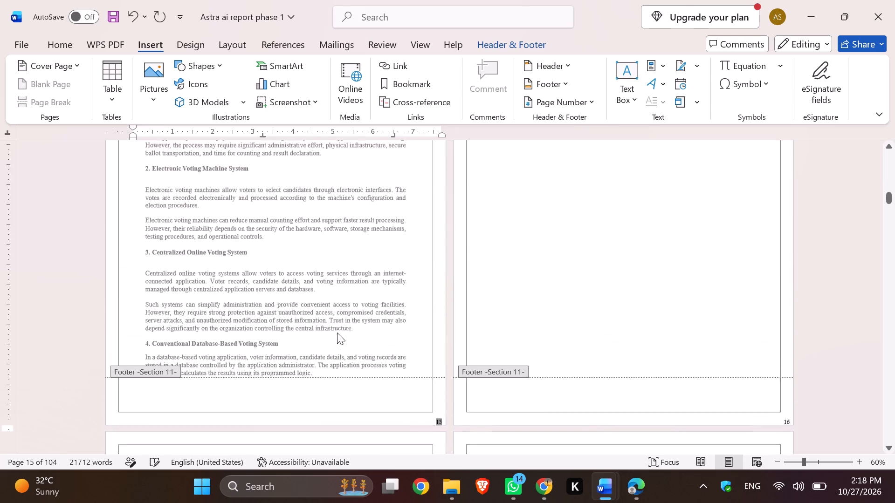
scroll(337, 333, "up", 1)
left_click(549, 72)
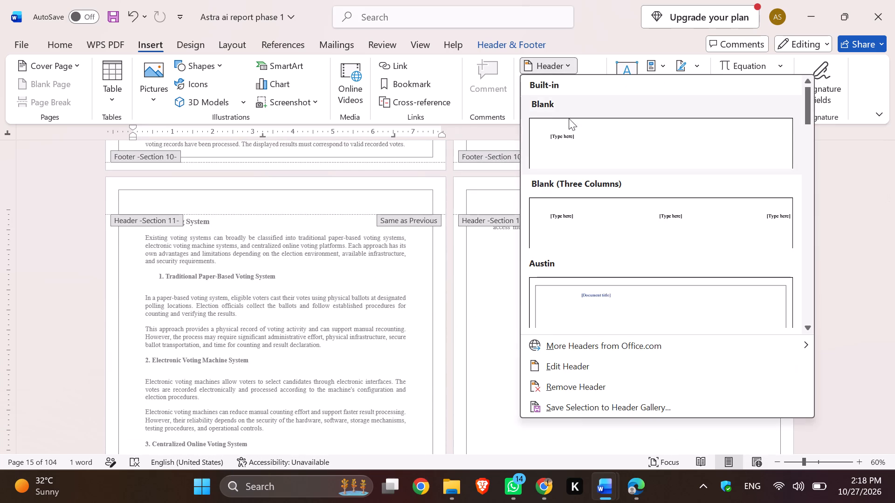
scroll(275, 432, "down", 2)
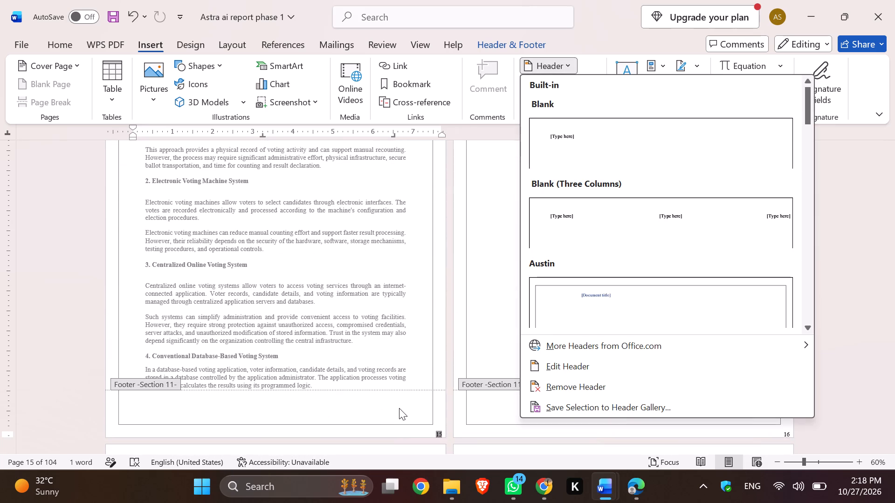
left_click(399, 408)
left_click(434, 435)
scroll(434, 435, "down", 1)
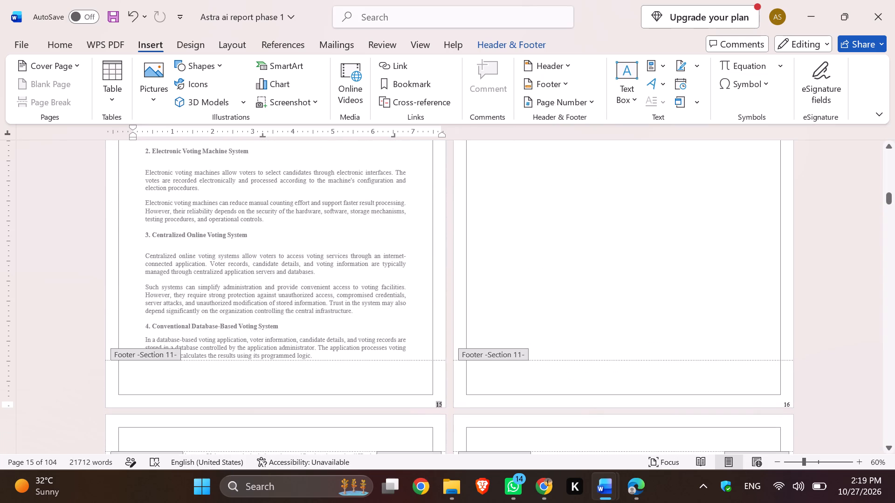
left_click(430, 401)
Review the headers, footers and page borders across the pages of Sections 11 to 16, including the blank pages.
scroll(430, 401, "up", 2)
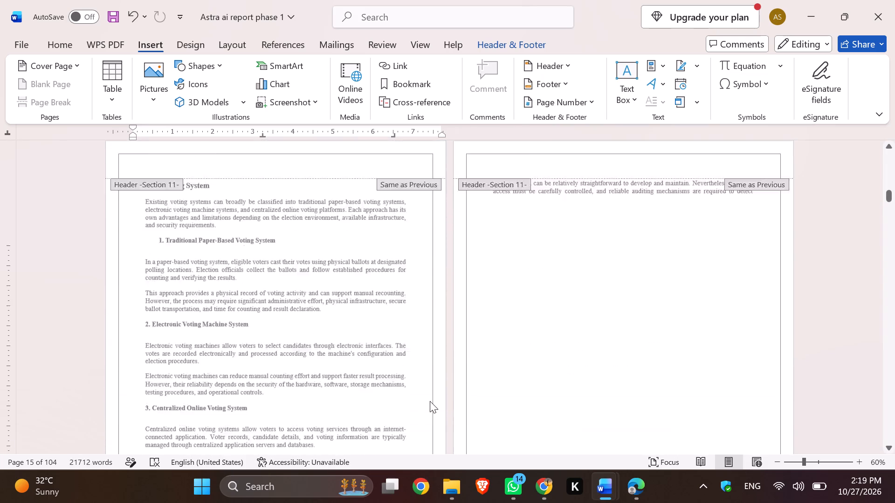
scroll(430, 401, "up", 1)
scroll(430, 401, "down", 5)
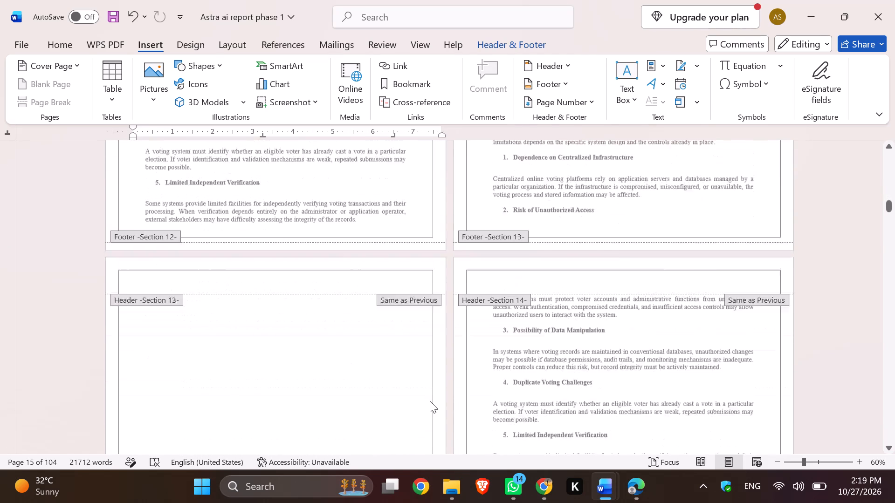
scroll(430, 401, "down", 2)
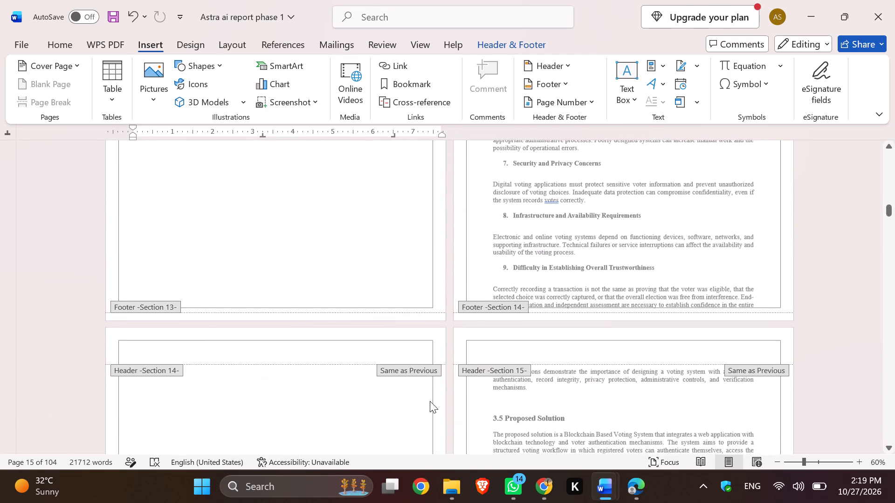
scroll(430, 401, "down", 1)
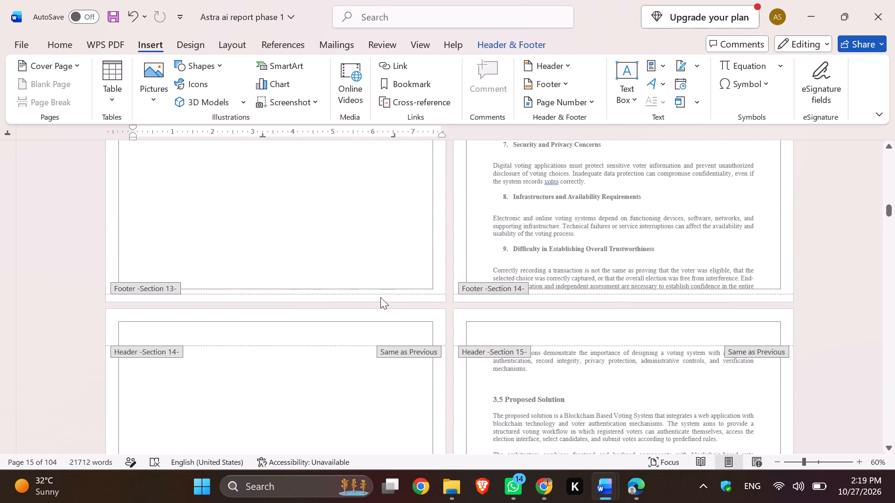
triple_click(380, 297)
double_click(380, 297)
scroll(380, 297, "up", 5)
scroll(380, 297, "down", 1)
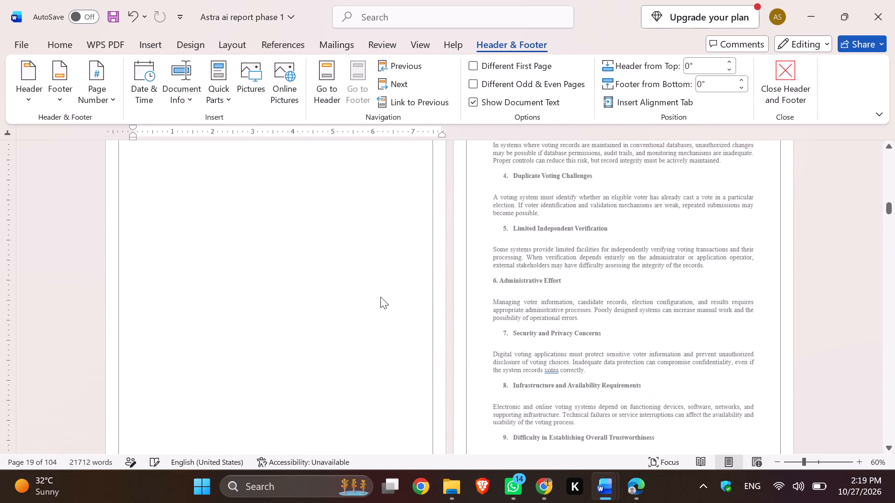
scroll(380, 297, "down", 6)
scroll(380, 297, "up", 1)
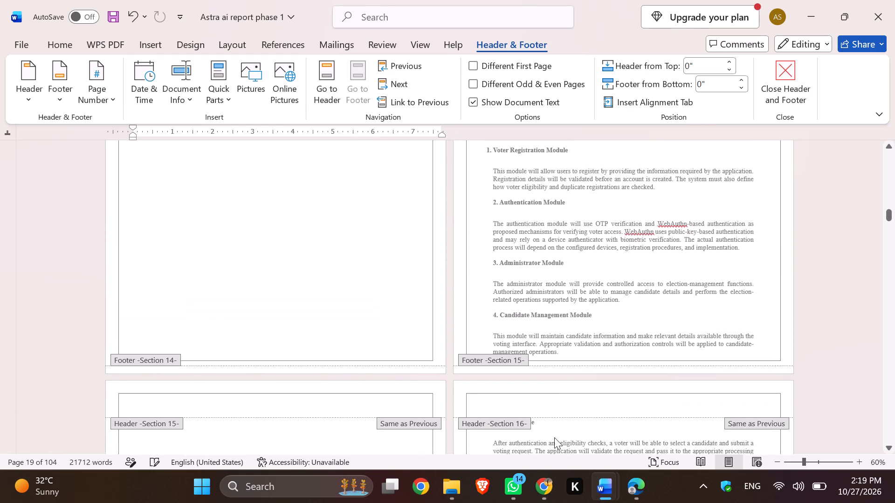
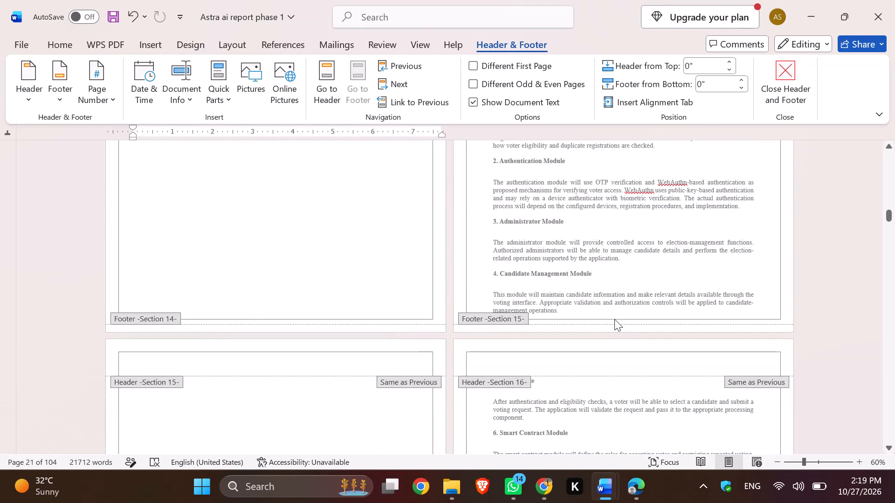
Leave header and footer editing and return to the document body.
double_click(614, 319)
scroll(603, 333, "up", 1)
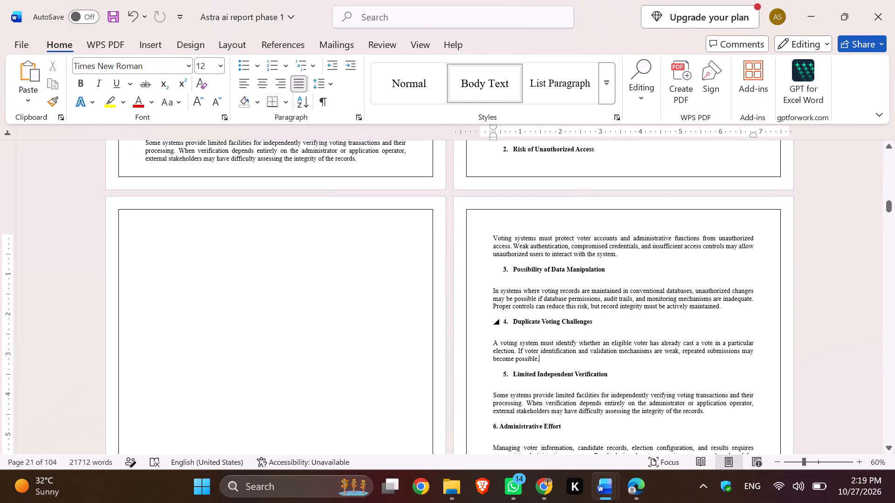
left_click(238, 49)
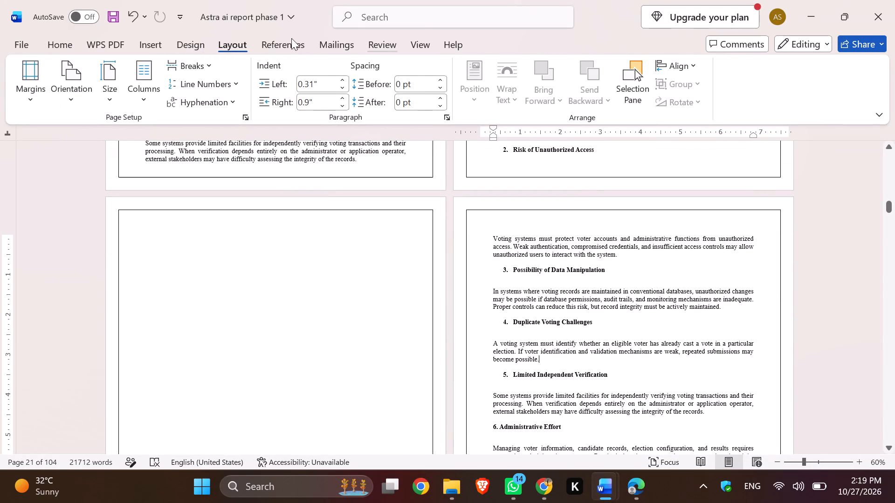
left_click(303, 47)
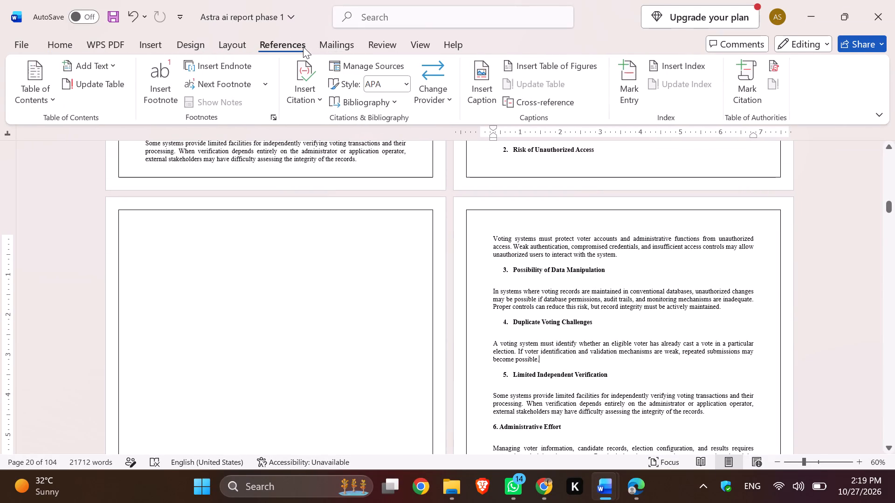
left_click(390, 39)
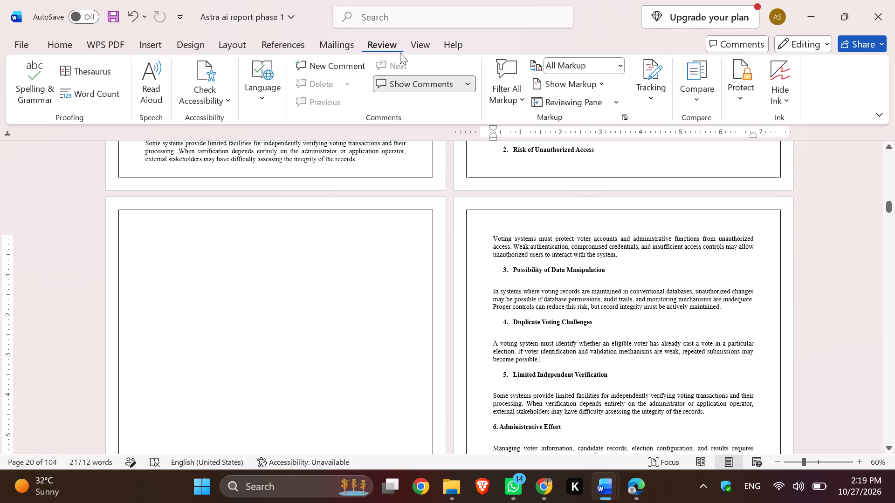
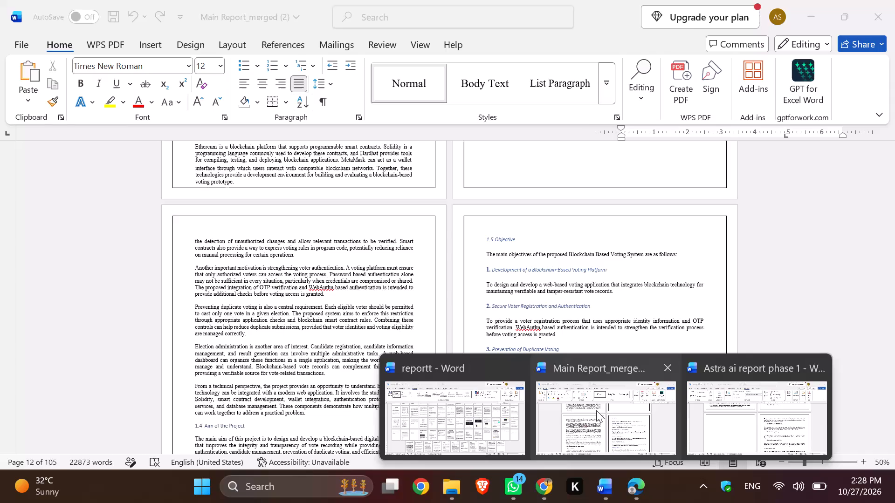
Switch to the Astra ai report phase 1 document and go back to its earlier chapters.
left_click(708, 416)
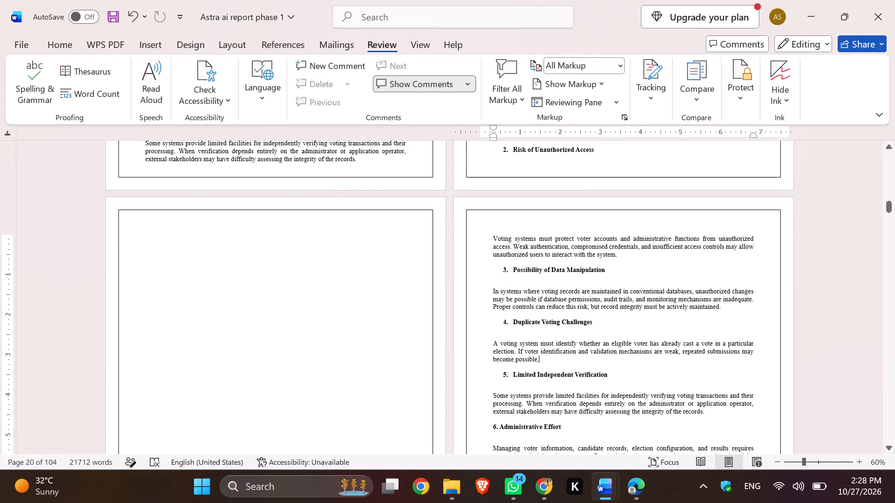
scroll(612, 345, "up", 8)
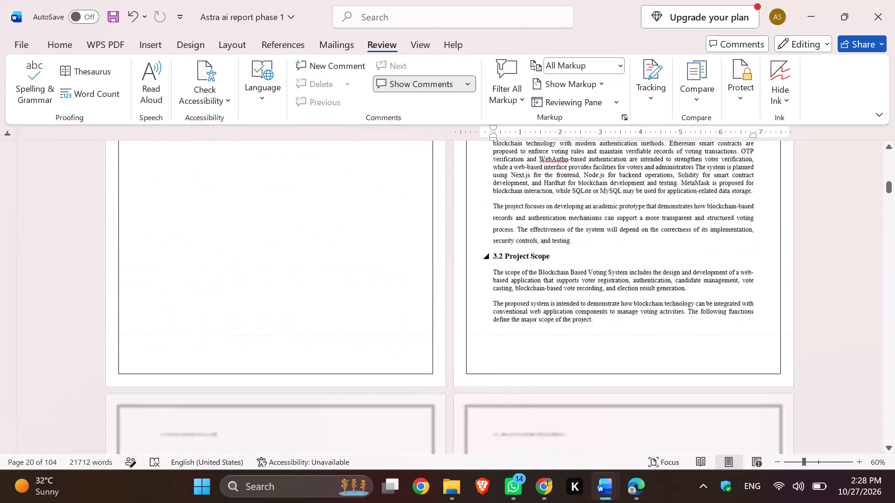
scroll(612, 345, "up", 1)
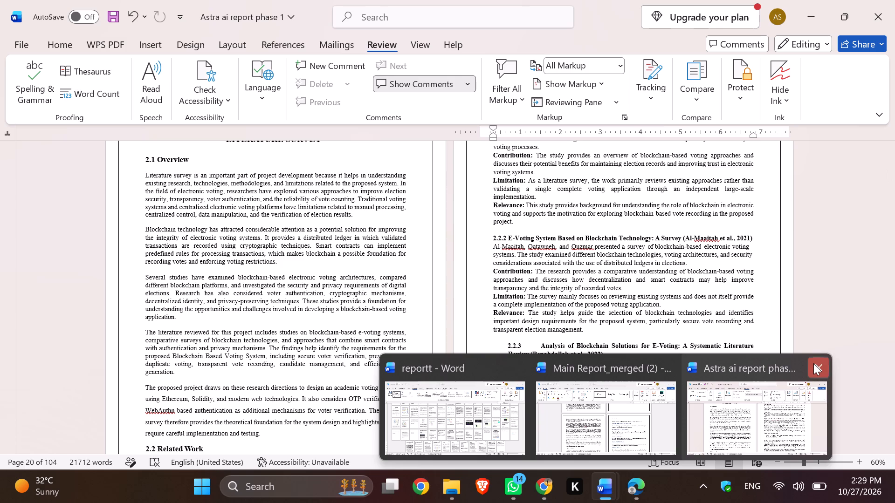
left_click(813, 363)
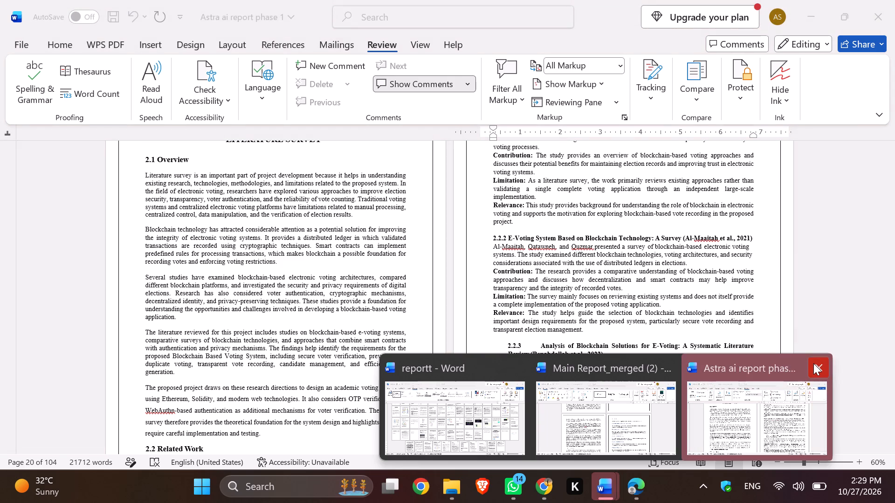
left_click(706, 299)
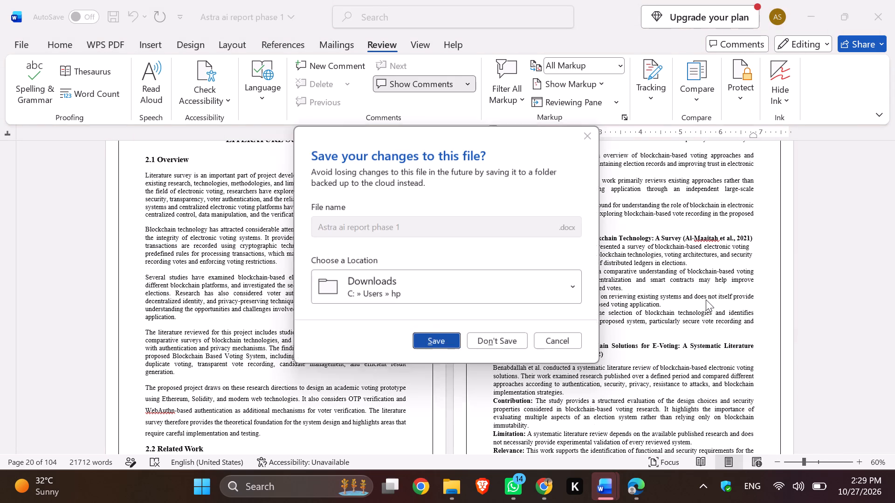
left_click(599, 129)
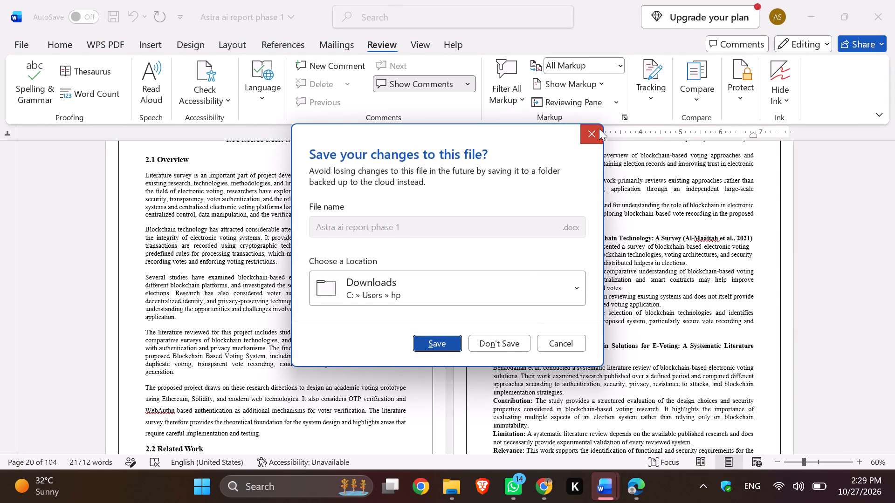
Examine the text layout of Chapter 1, from the 1.1 Introduction through the 1.2 Background section.
scroll(495, 273, "up", 7)
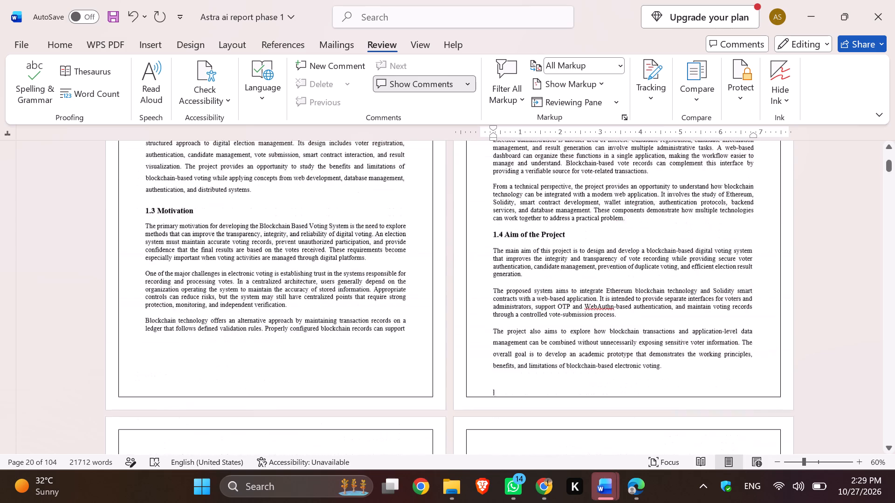
scroll(495, 273, "up", 1)
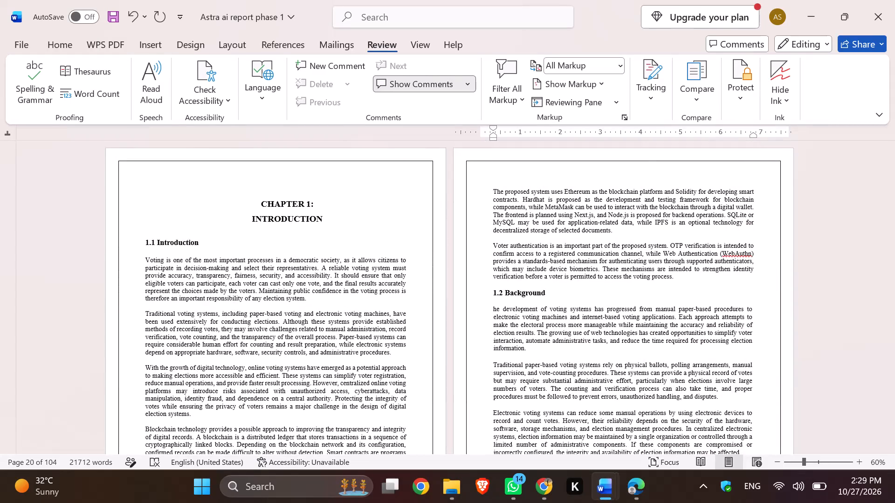
scroll(530, 294, "down", 1)
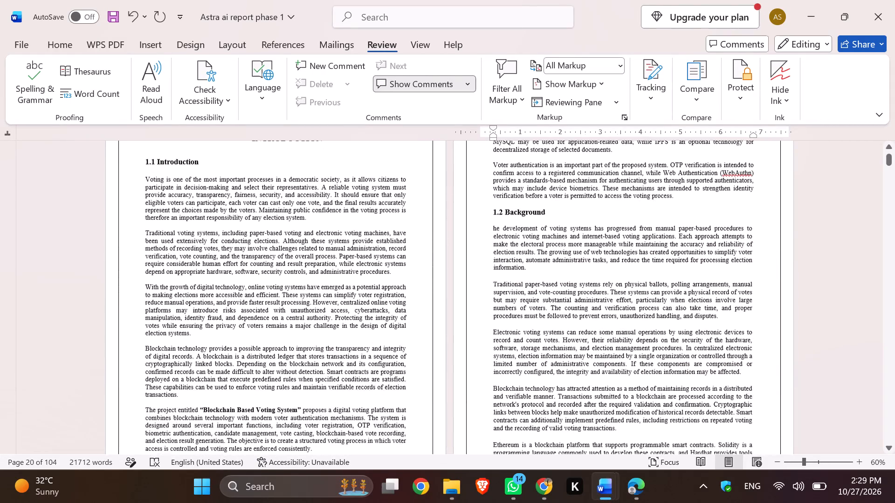
scroll(530, 294, "down", 1)
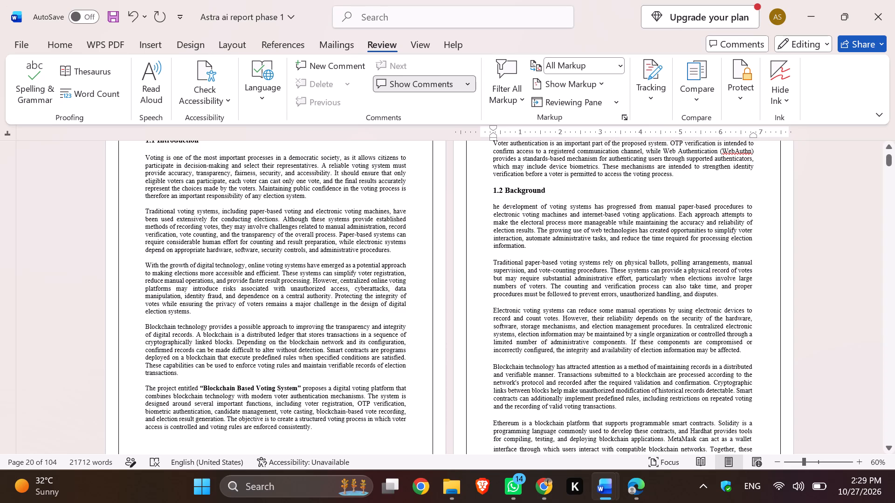
left_click_drag(145, 154, 357, 423)
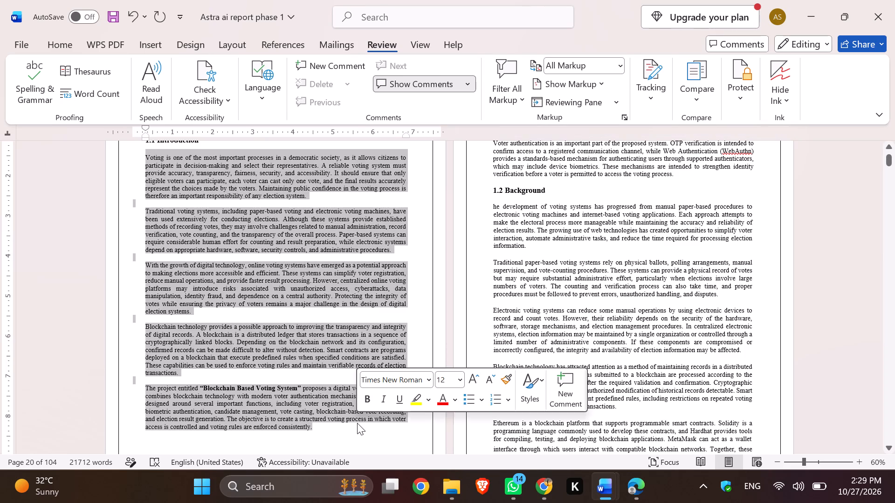
left_click(473, 325)
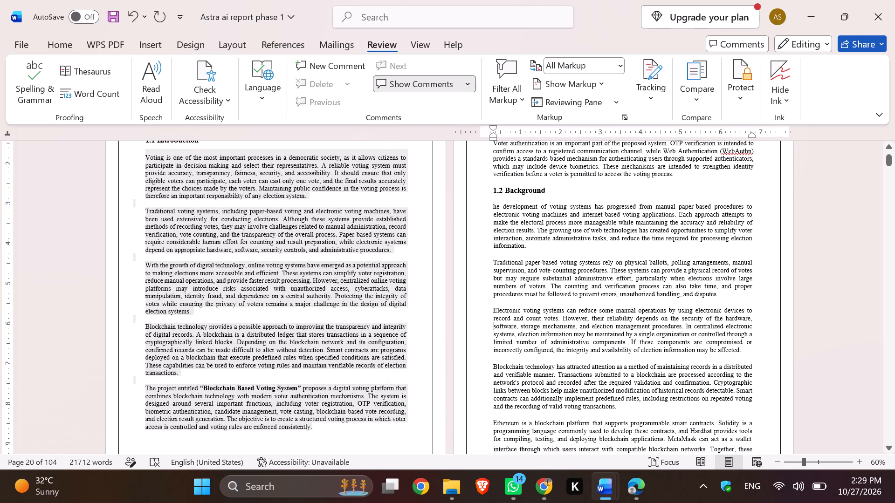
Review the page layout from the rest of Chapter 1 through the Chapter 2 Literature Survey, including borders and page breaks.
scroll(473, 325, "down", 4)
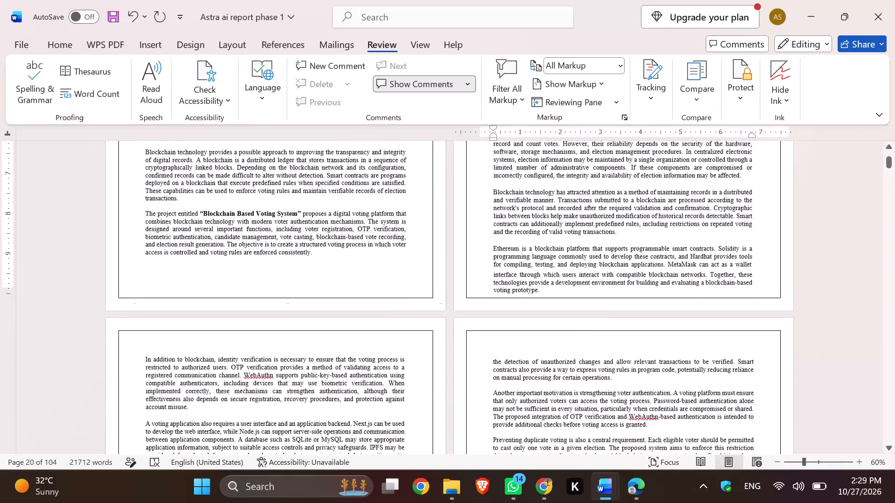
scroll(473, 325, "down", 4)
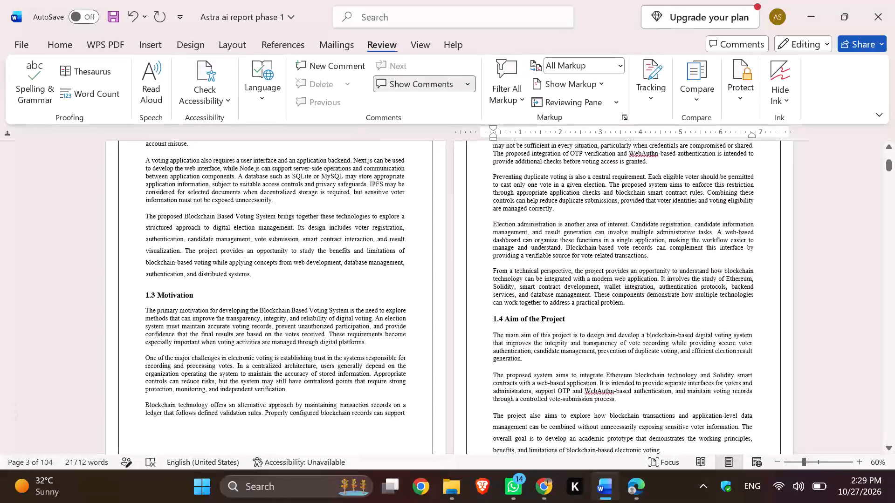
scroll(473, 325, "down", 2)
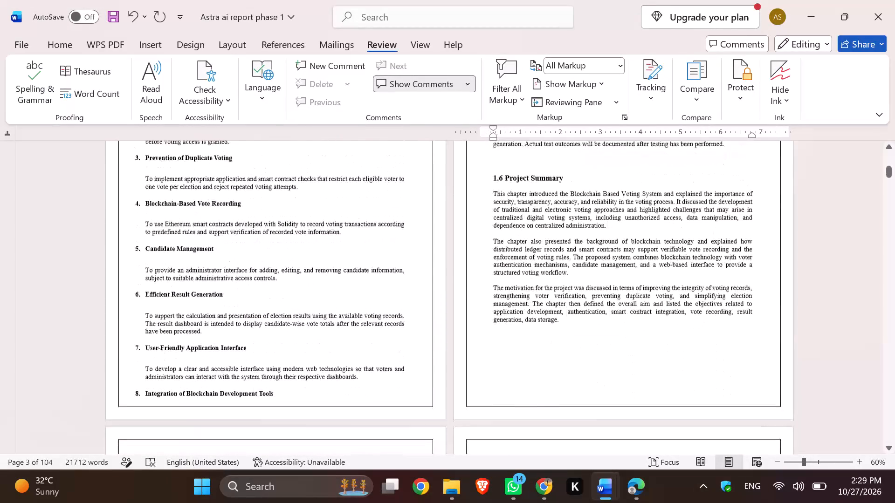
scroll(473, 325, "down", 1)
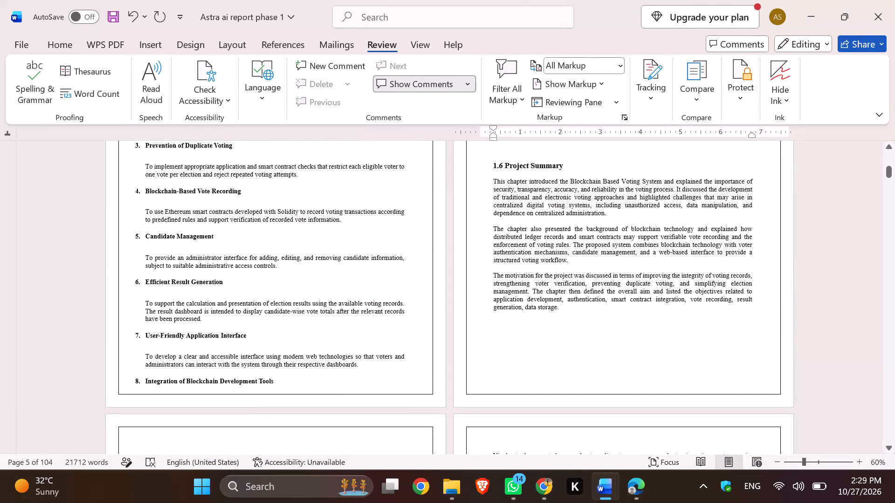
scroll(473, 325, "down", 2)
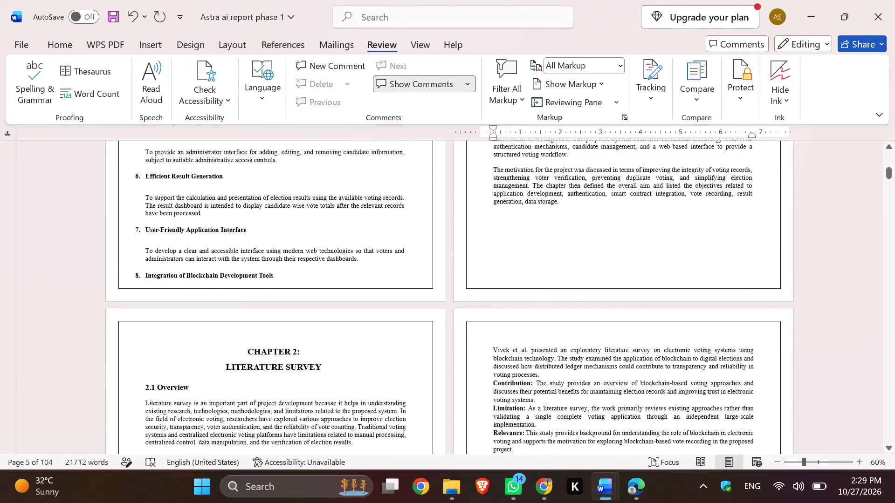
scroll(473, 325, "down", 3)
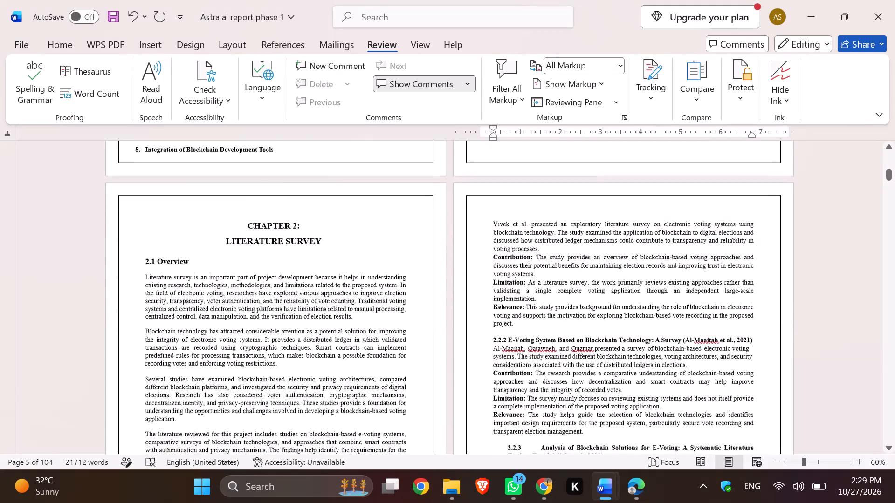
scroll(473, 325, "down", 2)
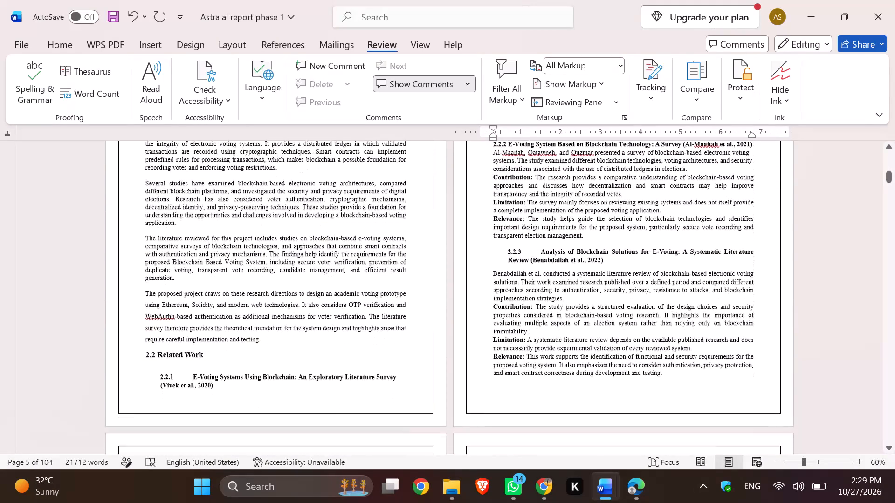
scroll(473, 325, "down", 1)
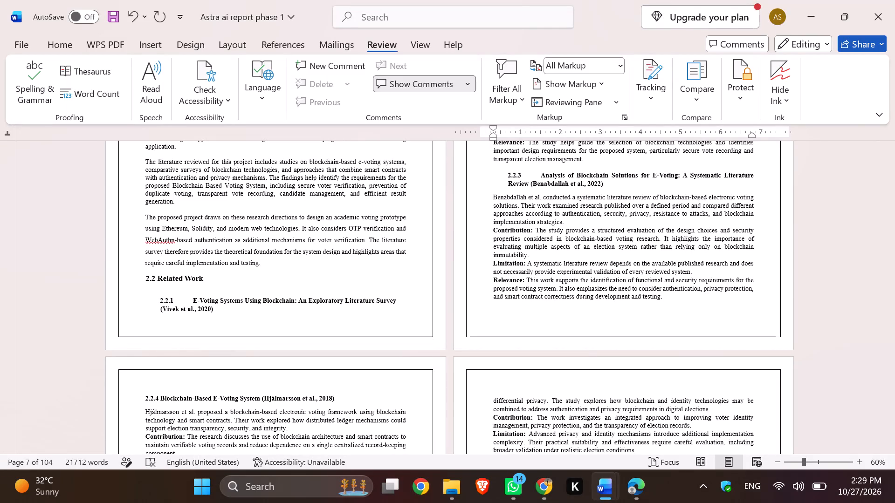
scroll(473, 325, "down", 2)
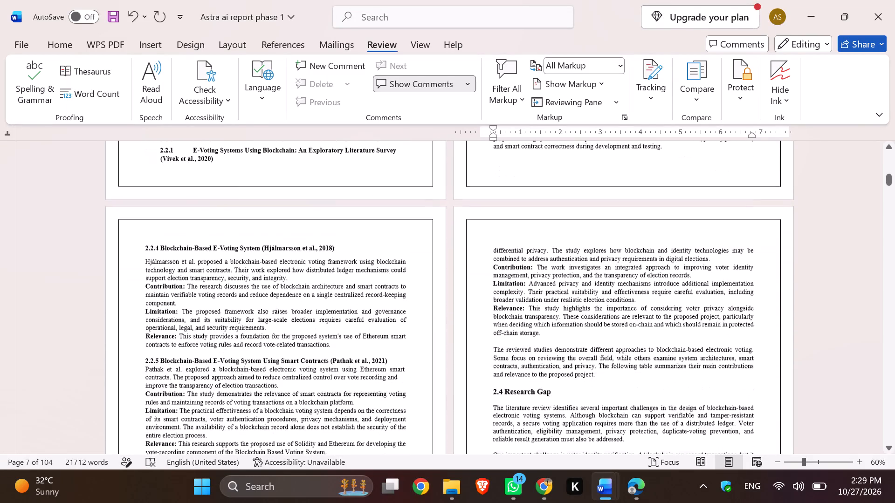
scroll(473, 325, "down", 5)
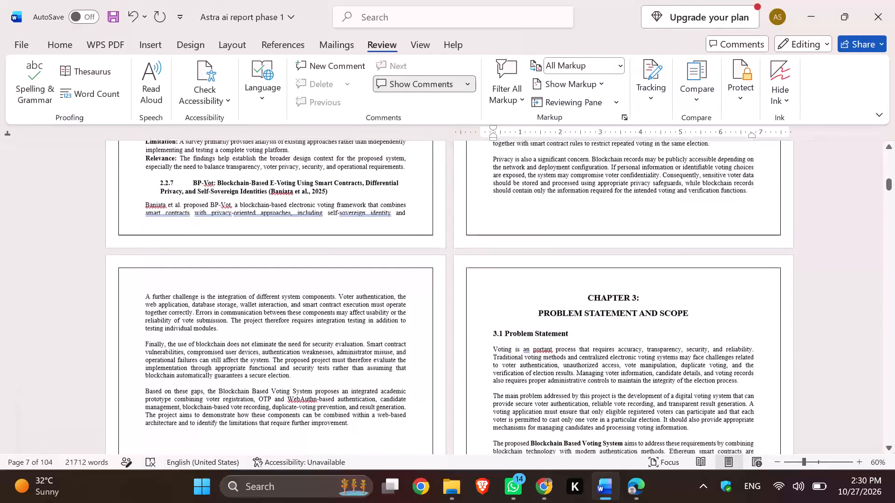
Examine the Chapter 3 pages from 3.1 Problem Statement to 3.6 Major Constraints, including text flow, page borders and blank pages.
scroll(473, 325, "down", 2)
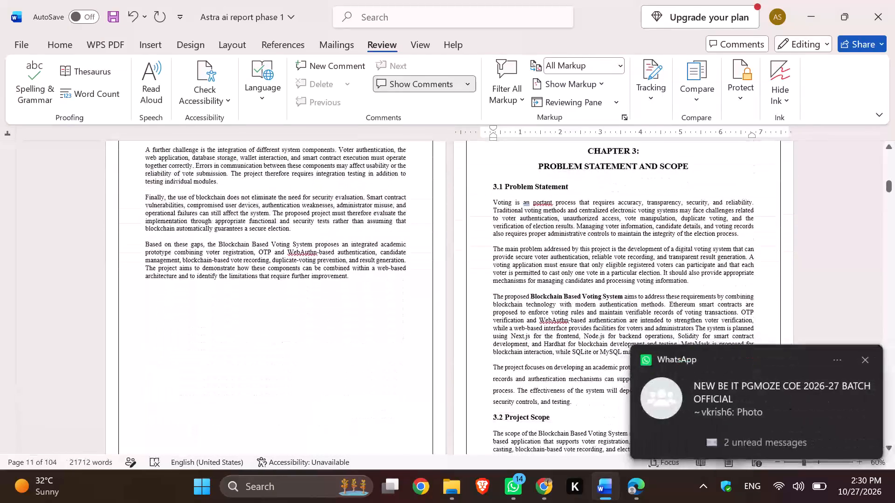
scroll(473, 325, "down", 1)
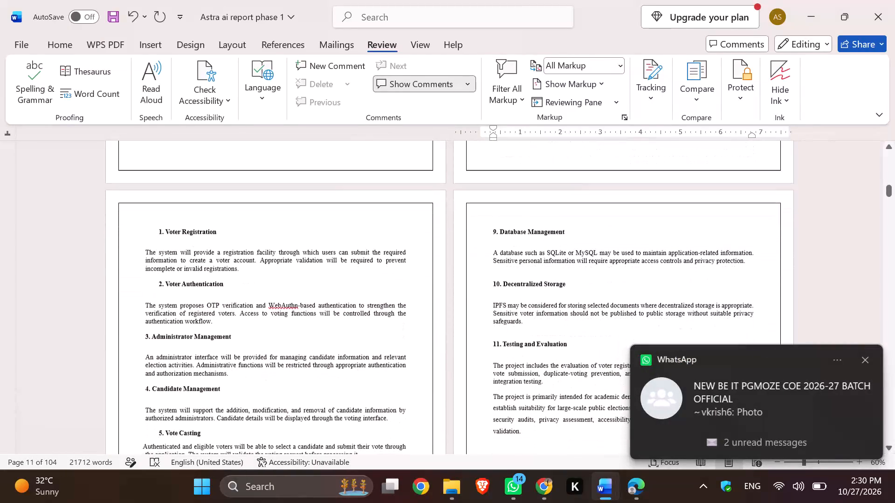
scroll(473, 325, "down", 2)
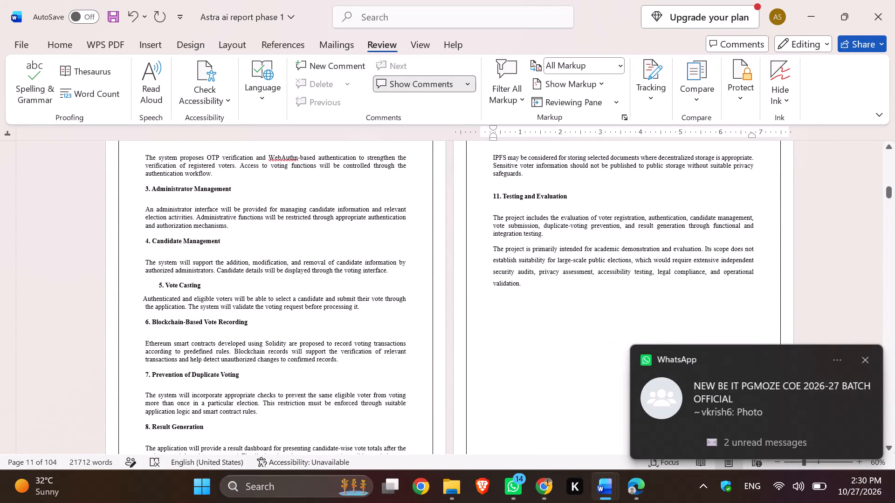
scroll(473, 325, "down", 1)
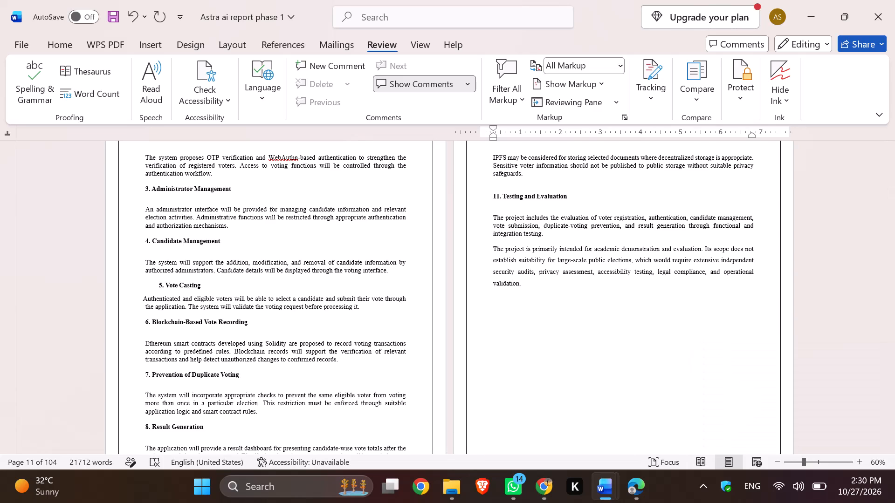
scroll(473, 325, "down", 5)
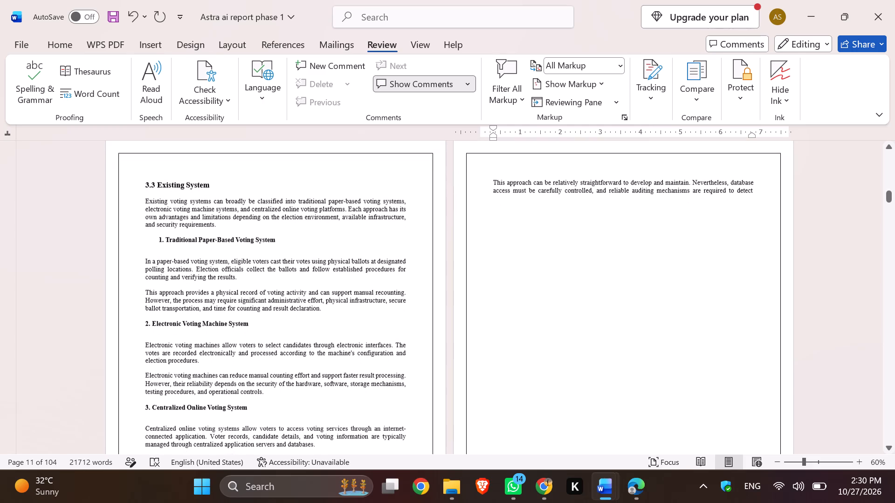
scroll(473, 325, "down", 5)
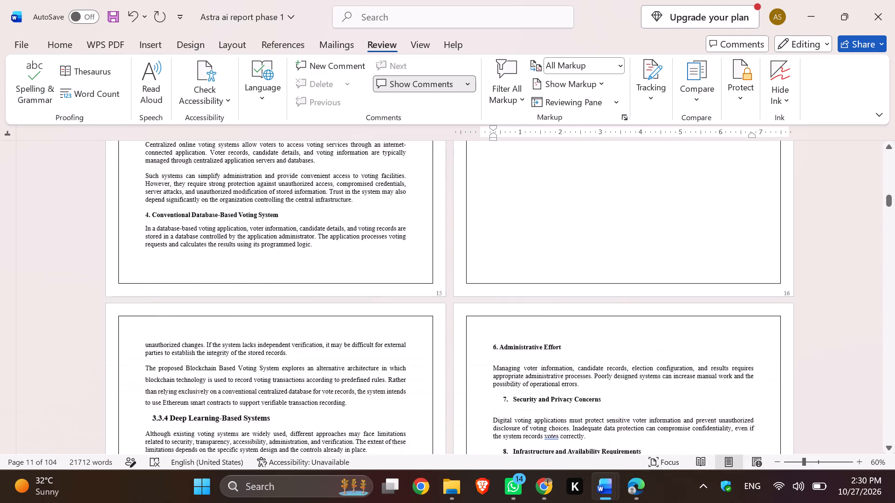
scroll(473, 325, "down", 5)
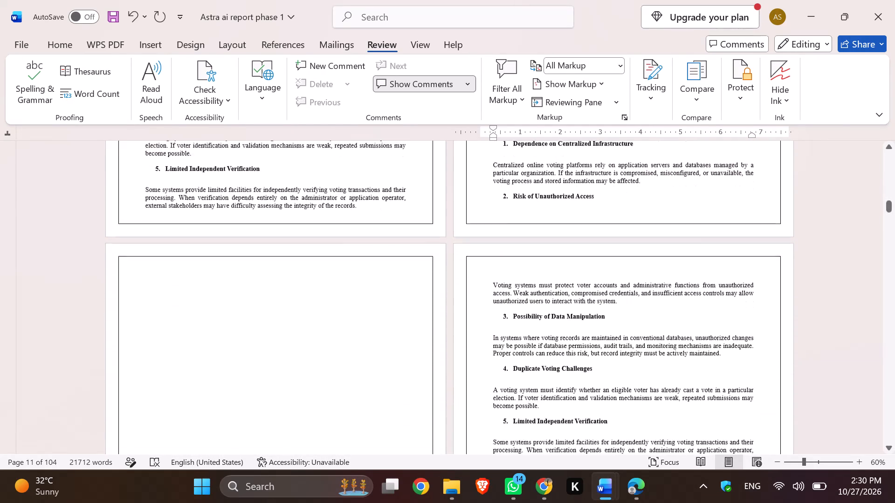
scroll(473, 325, "down", 5)
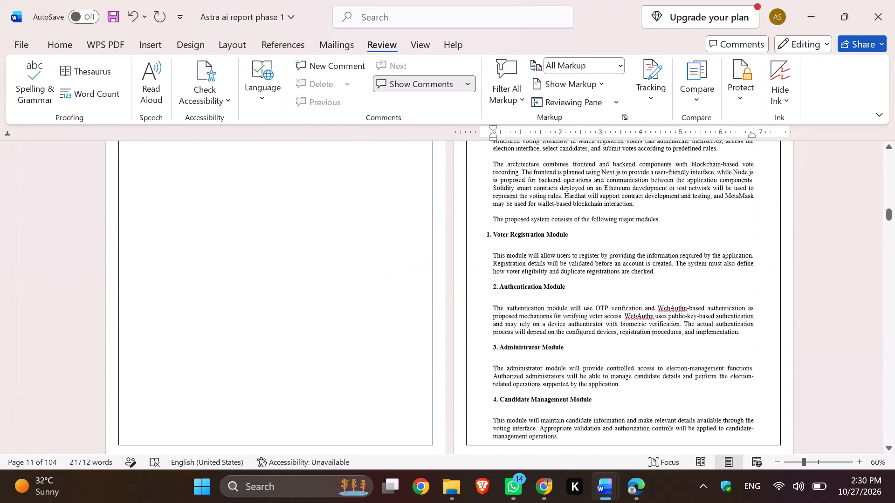
scroll(473, 325, "down", 3)
scroll(473, 325, "down", 1, "ctrl")
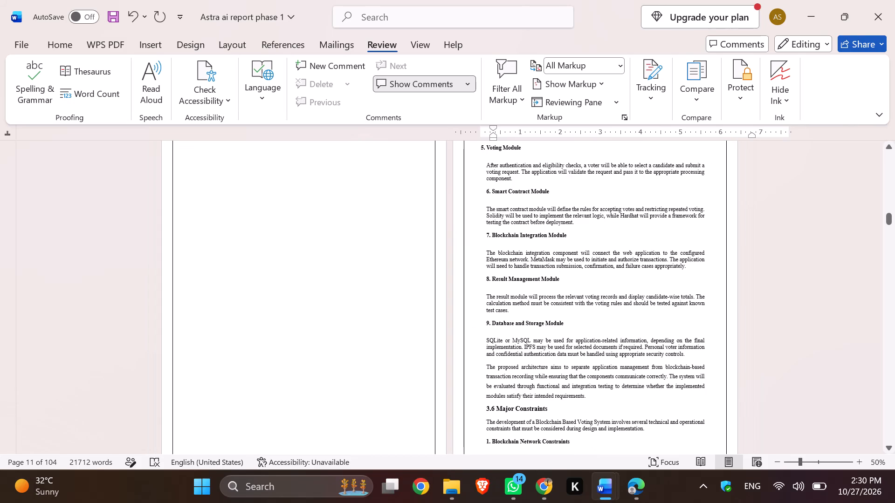
Delete the stray "[Type here]" placeholder below "testing." on the page following the Smart Contract Security and Voter Privacy constraints.
scroll(473, 325, "down", 3, "ctrl")
scroll(473, 325, "down", 3)
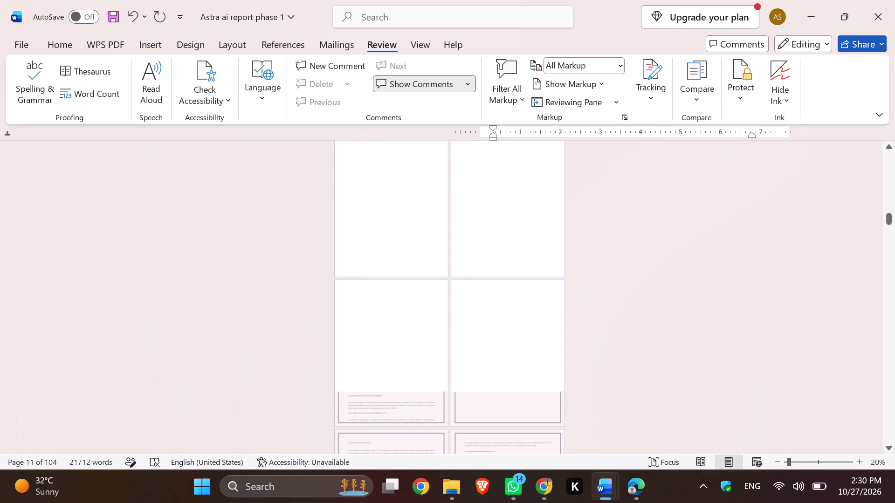
scroll(479, 321, "left", 1)
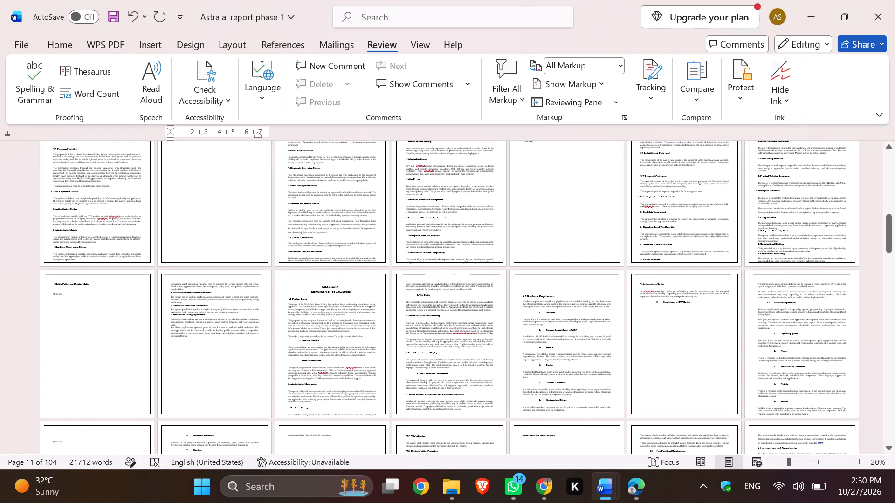
scroll(488, 316, "up", 3)
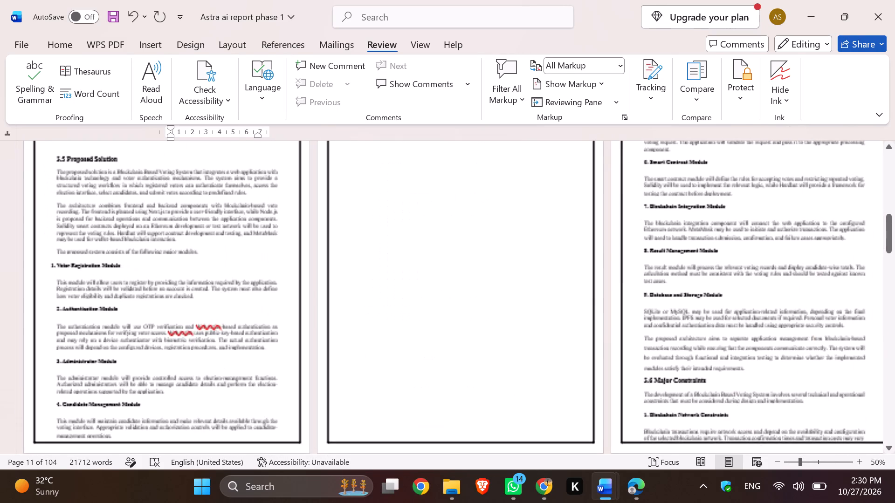
scroll(488, 316, "down", 5)
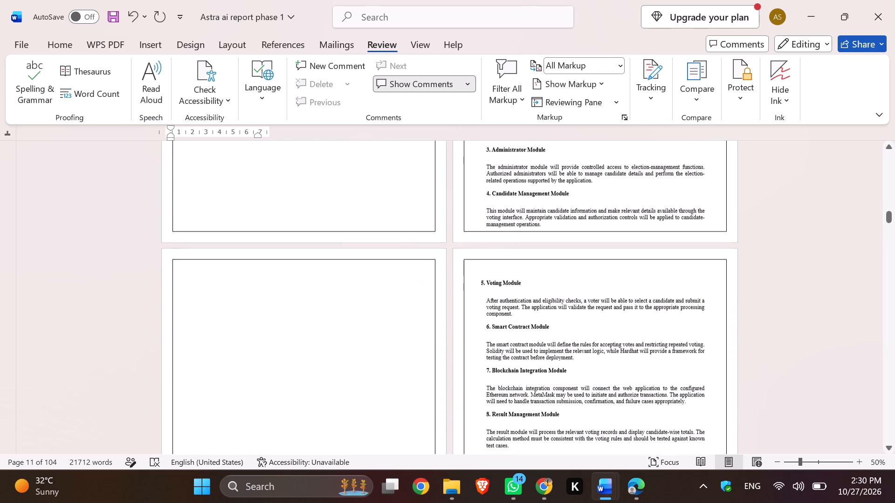
scroll(488, 316, "down", 5)
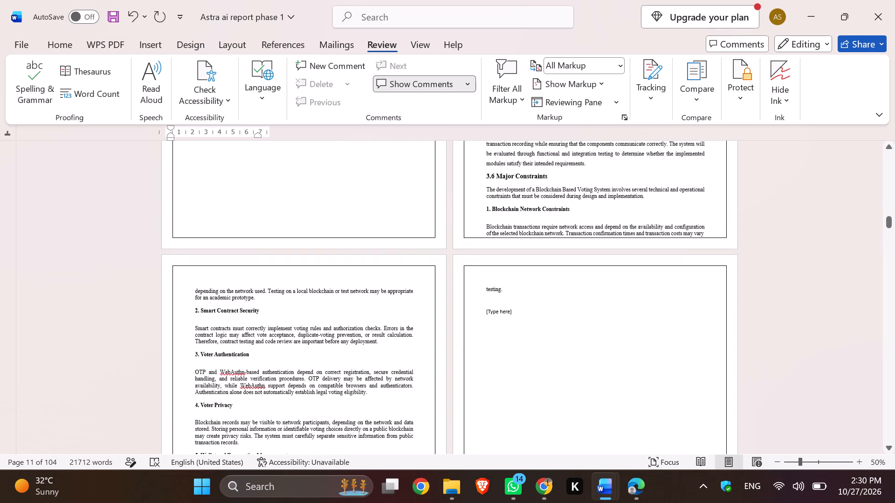
left_click_drag(482, 310, 518, 316)
key("BackSpace")
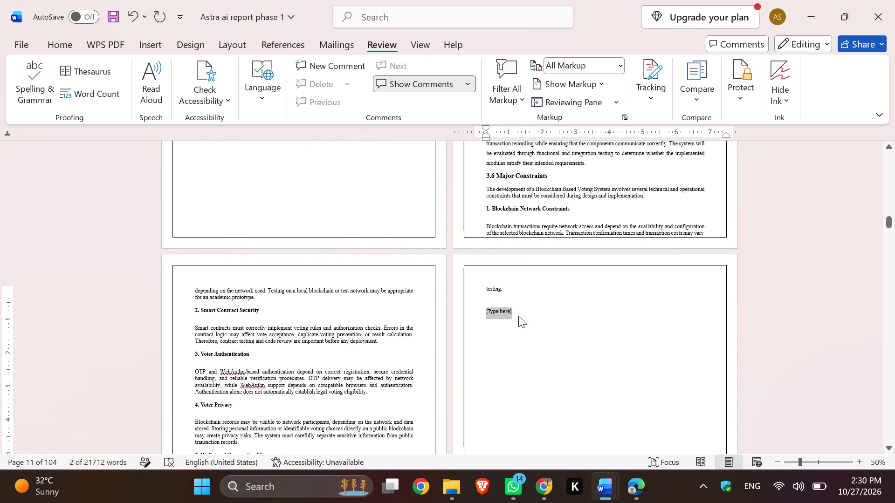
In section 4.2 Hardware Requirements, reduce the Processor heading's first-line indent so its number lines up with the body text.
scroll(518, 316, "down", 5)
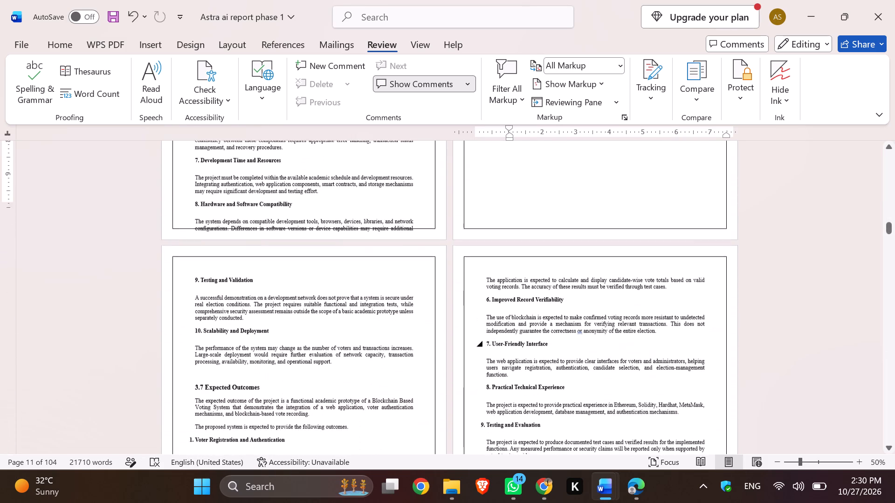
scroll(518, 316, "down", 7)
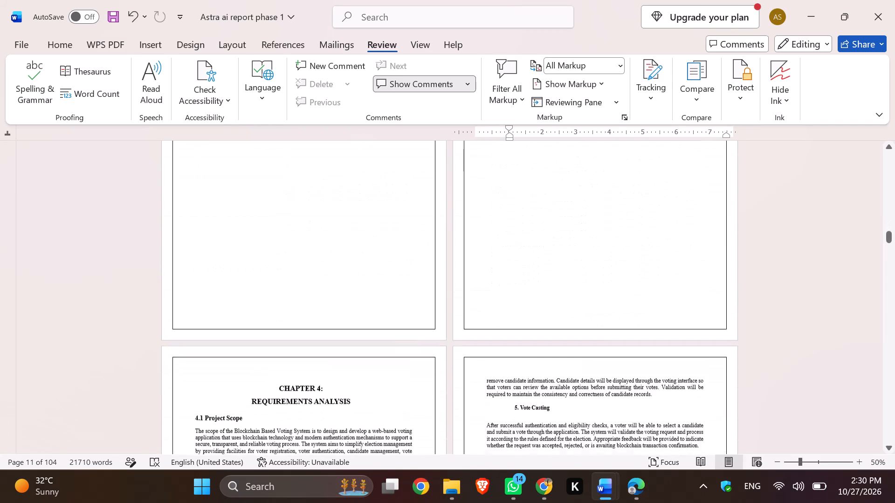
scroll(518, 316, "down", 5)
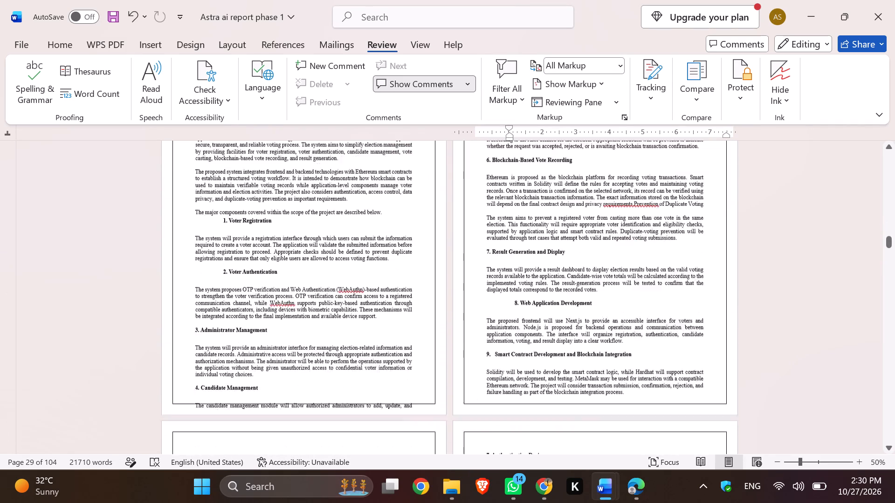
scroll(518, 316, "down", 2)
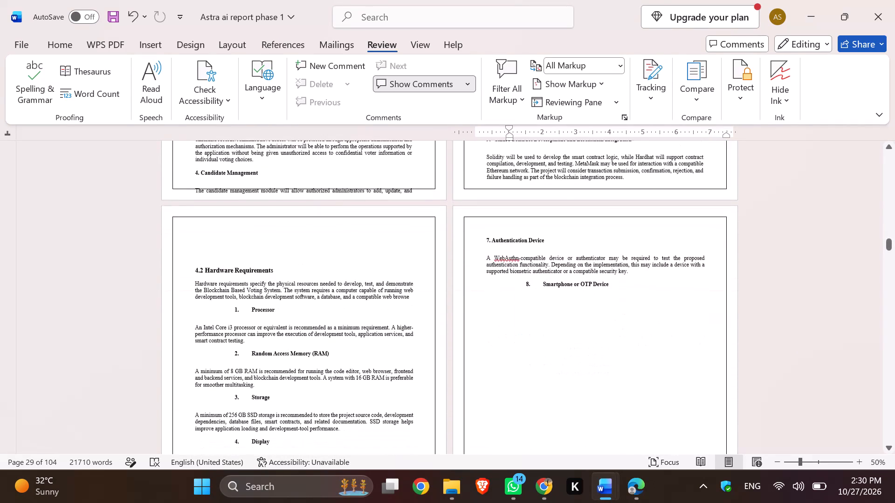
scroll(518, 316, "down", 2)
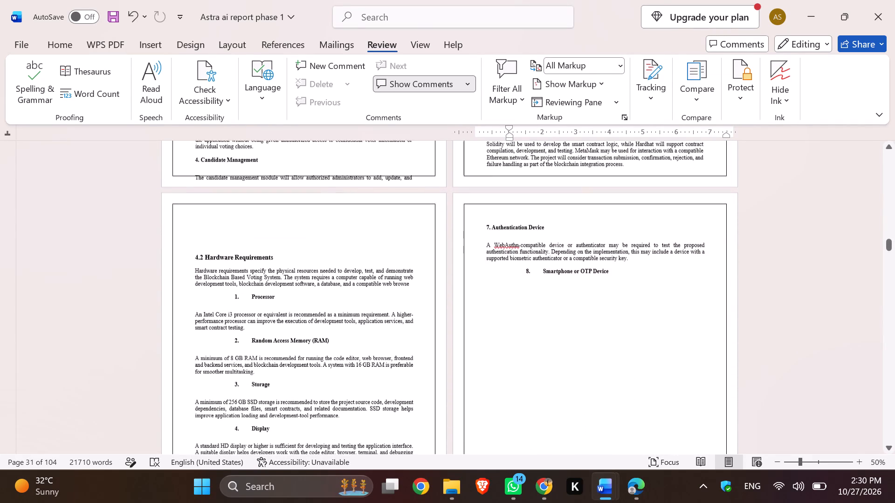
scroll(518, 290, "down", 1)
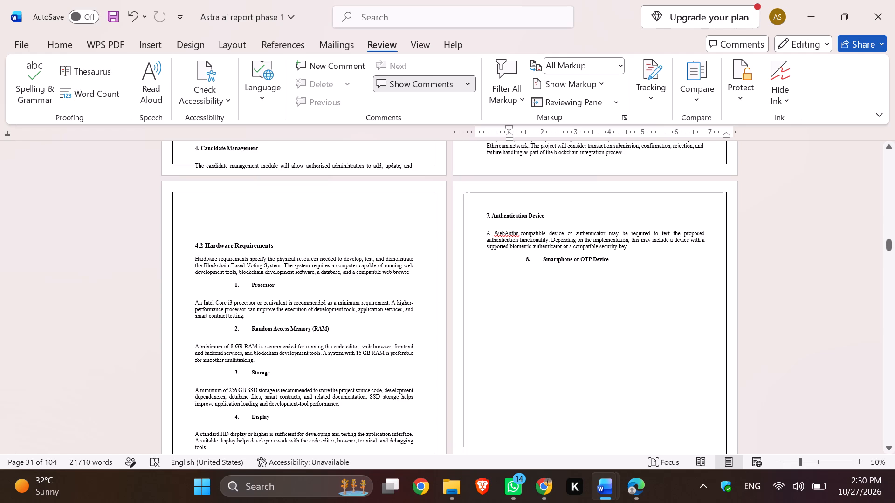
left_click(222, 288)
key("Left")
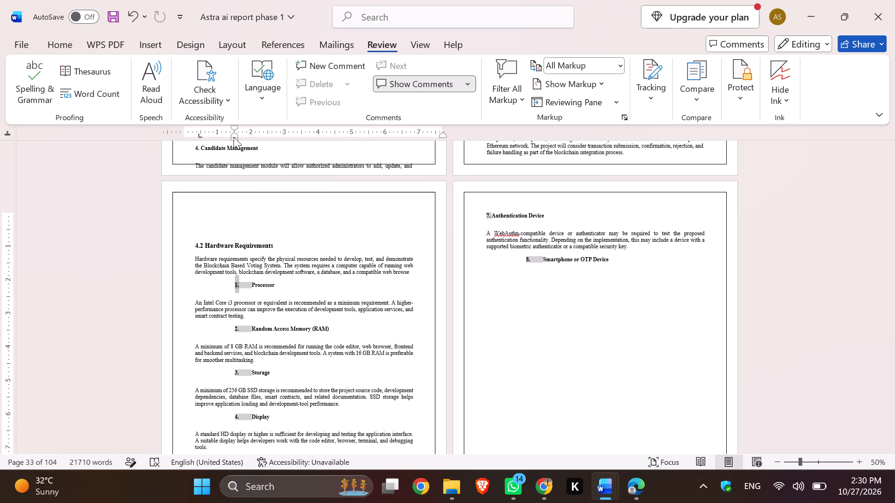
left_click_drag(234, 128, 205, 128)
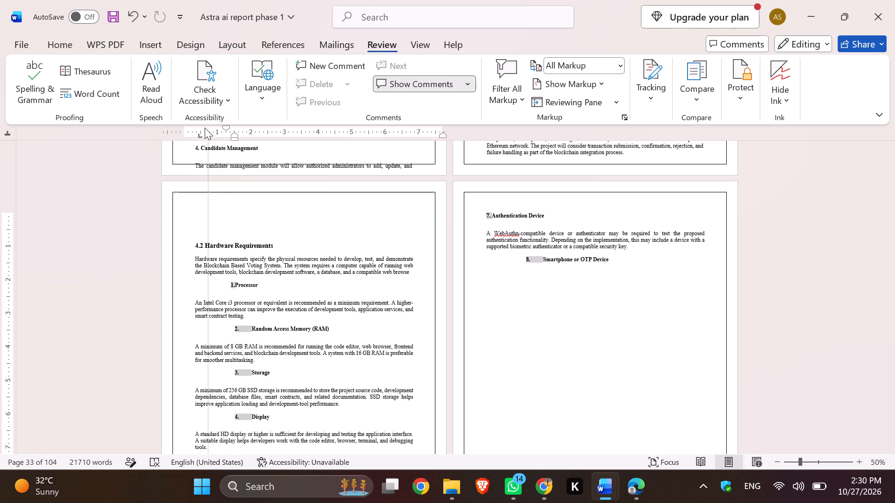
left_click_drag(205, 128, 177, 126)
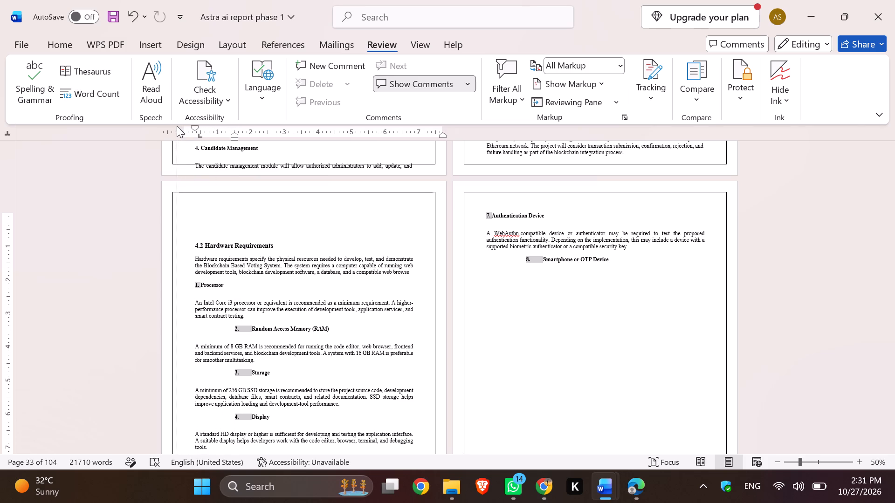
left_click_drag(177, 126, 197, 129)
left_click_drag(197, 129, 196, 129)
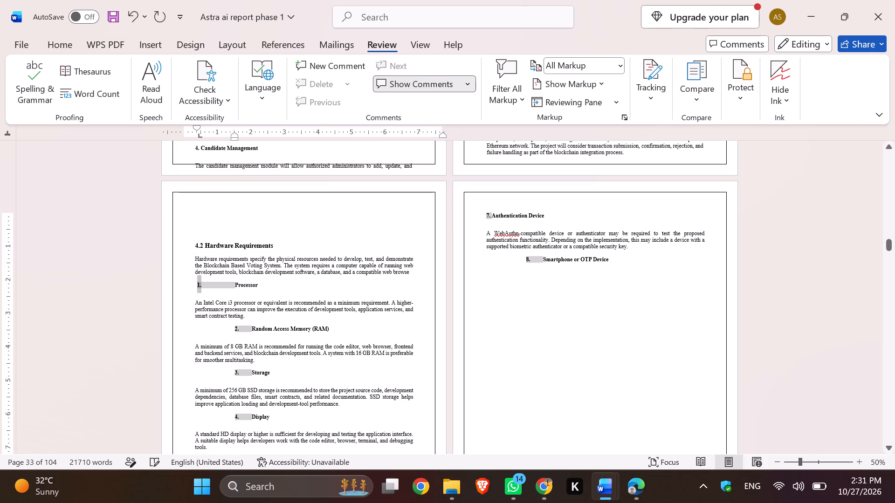
Remove the Processor heading's list number and indent, then pad it with leading spaces so it lines up with the body text.
left_click(232, 283)
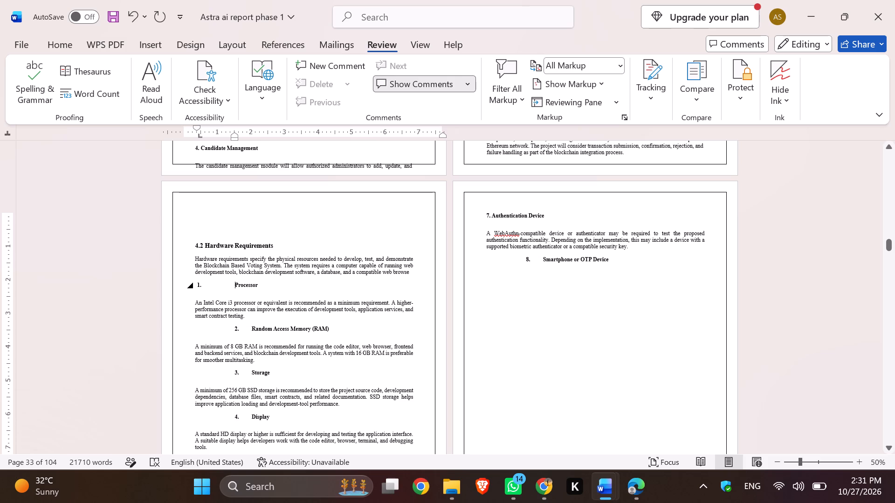
key("BackSpace")
key("BackSpace")
key("BackSpace")
key("space")
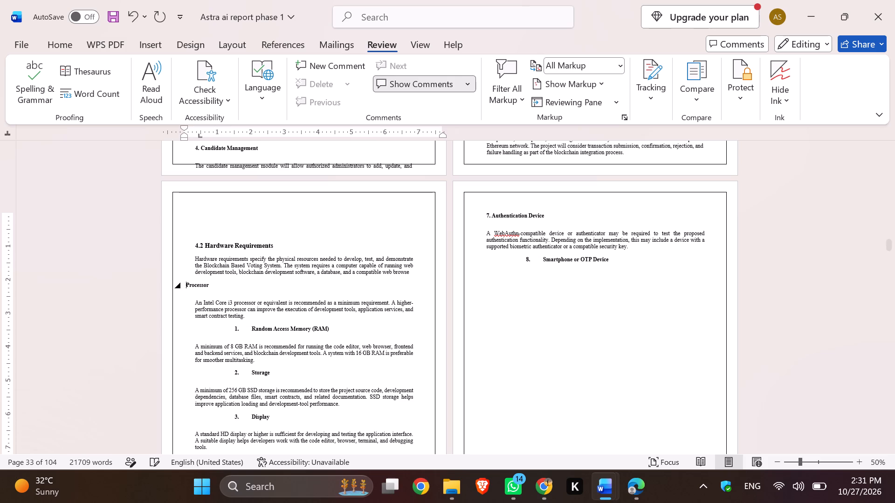
key("space")
key("space")
key("space")
key("space")
key("space")
key("space")
key("space")
scroll(330, 271, "down", 2)
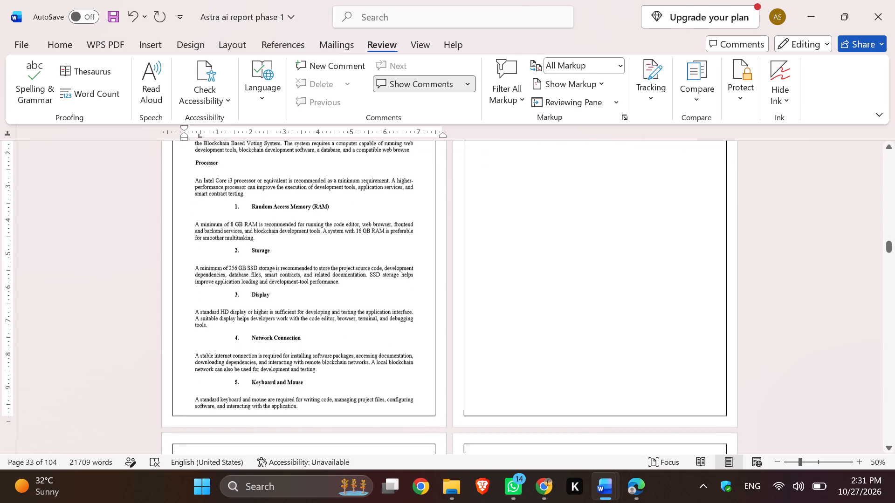
Switch to the reportt document, enlarge its page view, and look through its chapters up to section 3.4 for the text matching Chapter 4.
scroll(330, 271, "down", 2)
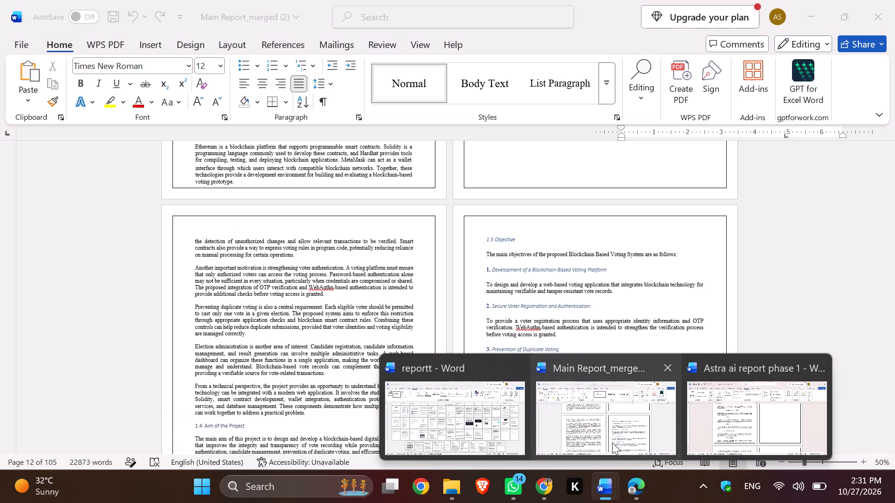
left_click(482, 407)
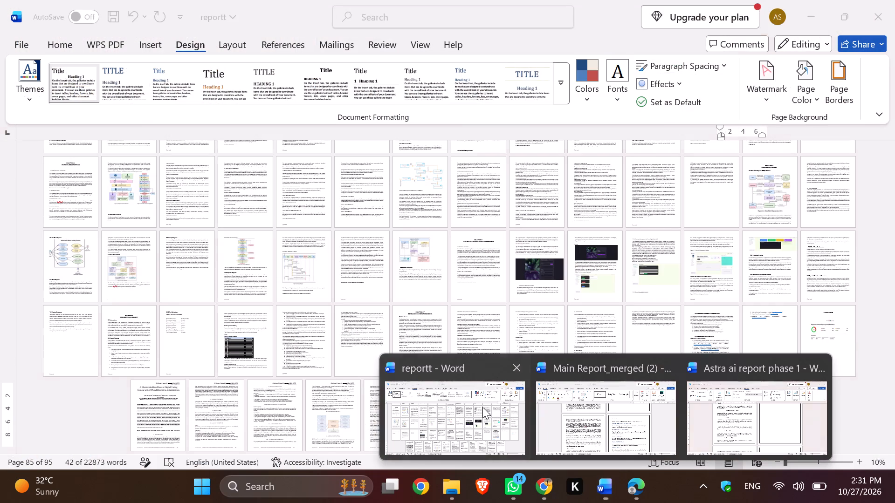
scroll(490, 328, "left", 1)
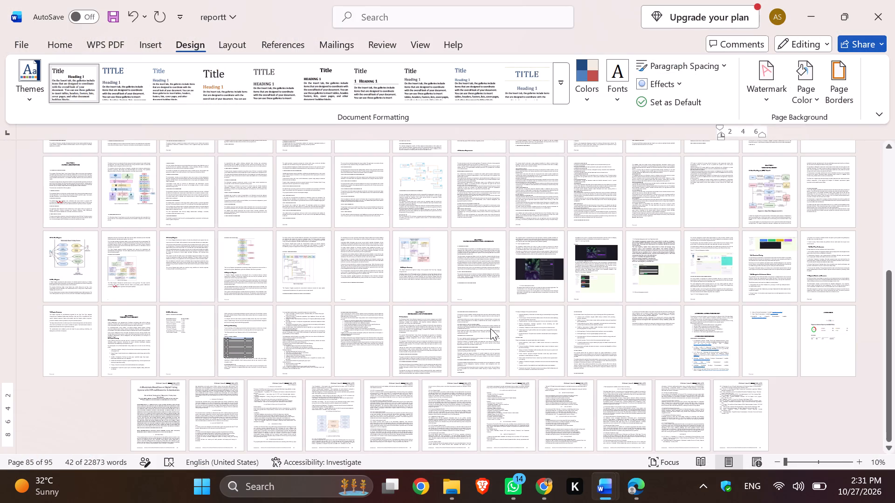
double_click(589, 271)
scroll(589, 271, "up", 1)
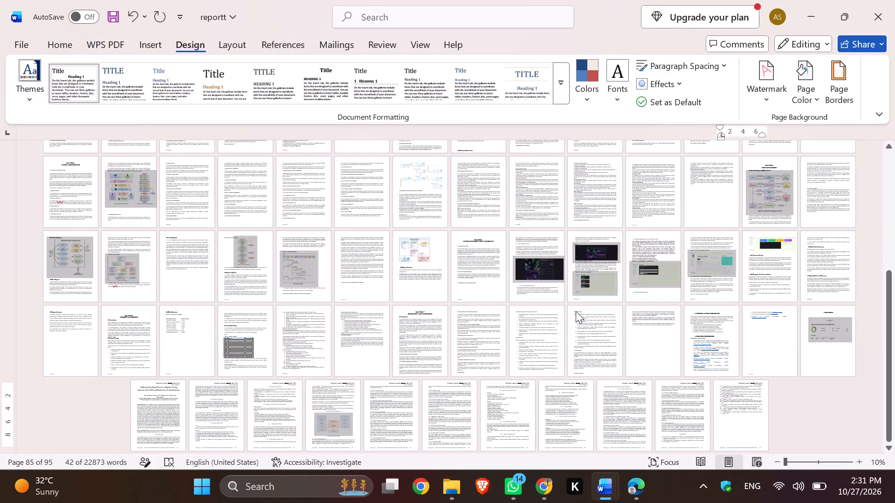
left_click(563, 313)
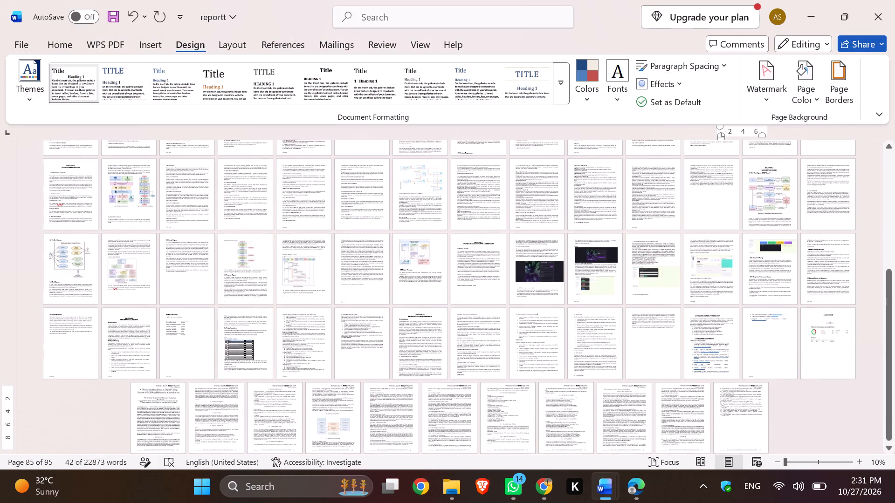
left_click(669, 352)
scroll(843, 340, "up", 3, "ctrl")
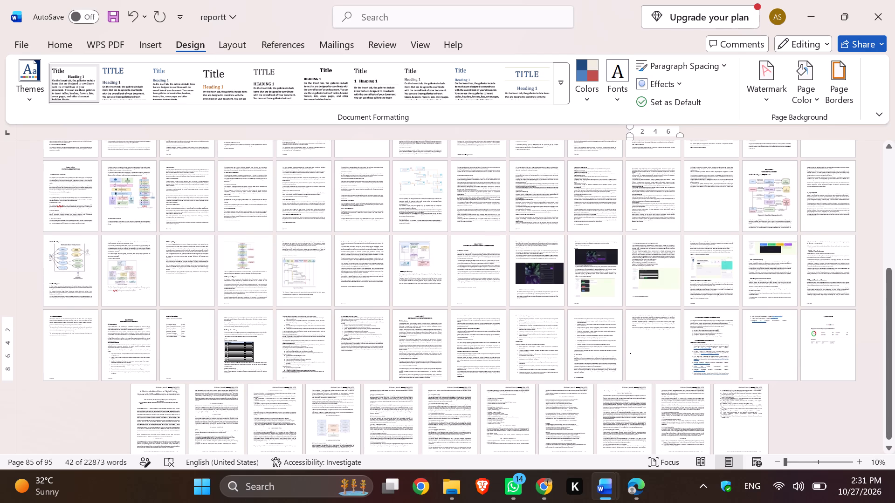
scroll(843, 340, "up", 3, "ctrl")
scroll(668, 286, "up", 14)
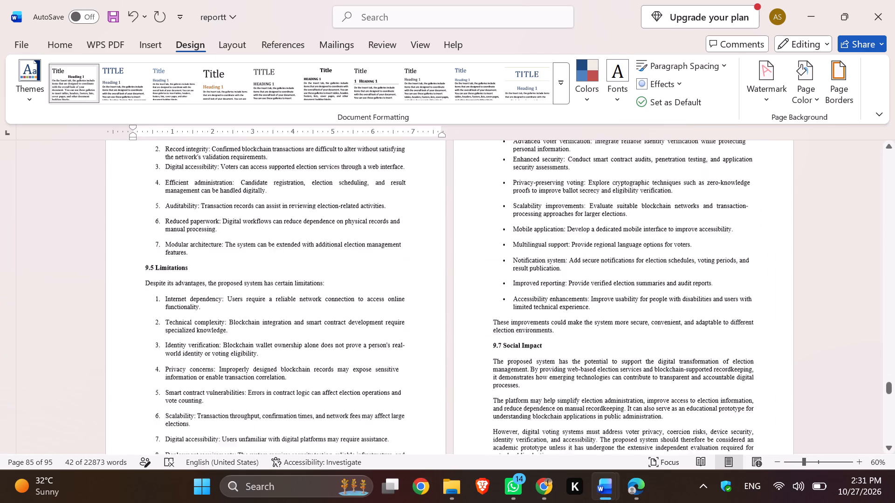
scroll(668, 286, "up", 20)
scroll(668, 286, "up", 20)
scroll(668, 286, "up", 20)
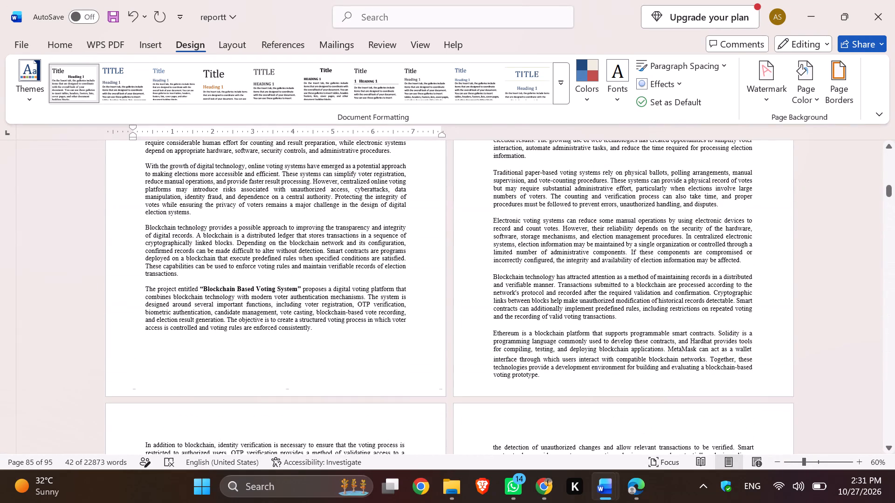
scroll(668, 286, "up", 1)
scroll(668, 286, "down", 3)
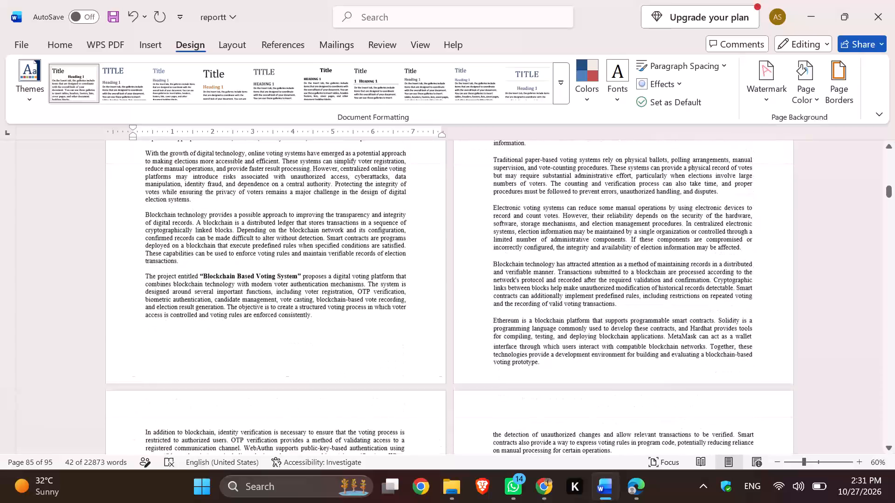
scroll(668, 286, "down", 5)
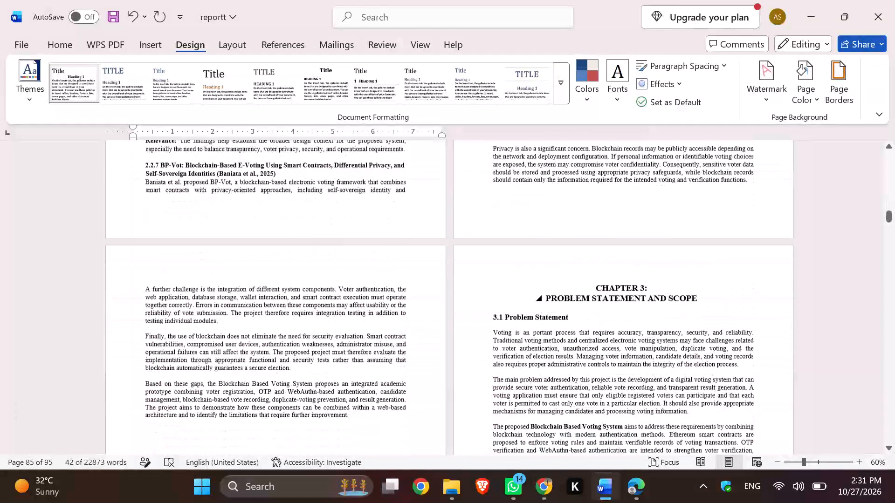
scroll(668, 286, "down", 5)
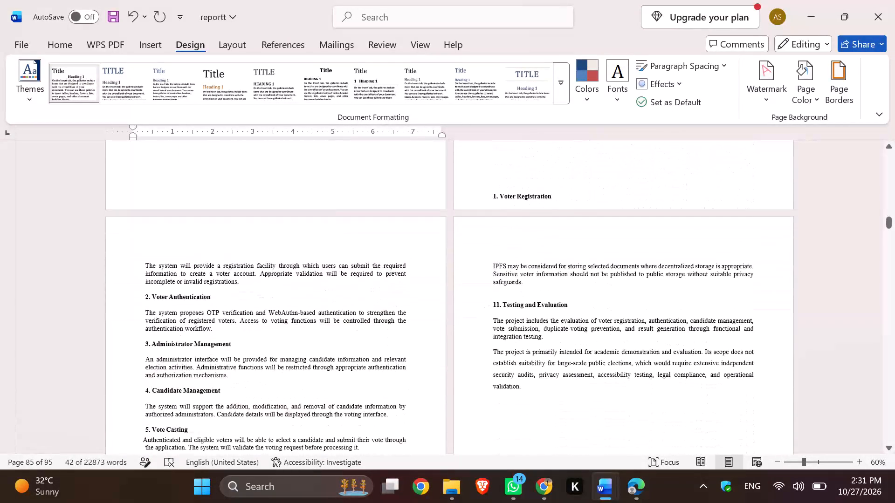
scroll(668, 286, "down", 5)
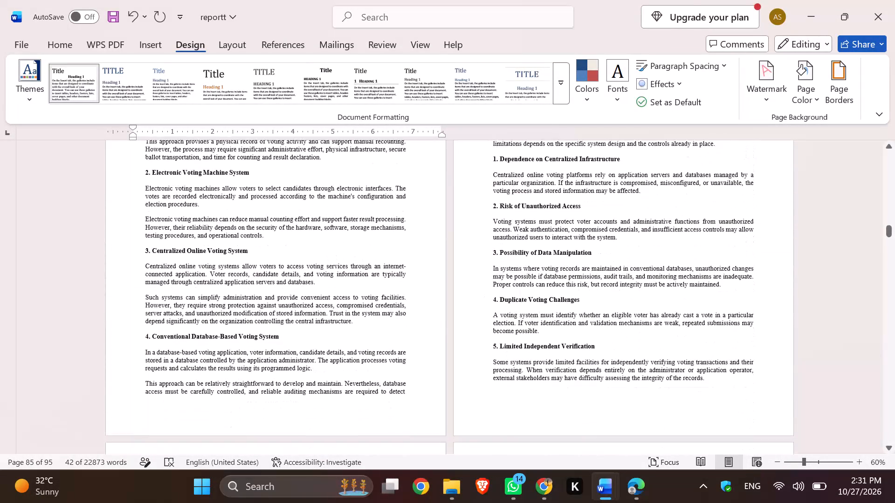
scroll(668, 286, "down", 3)
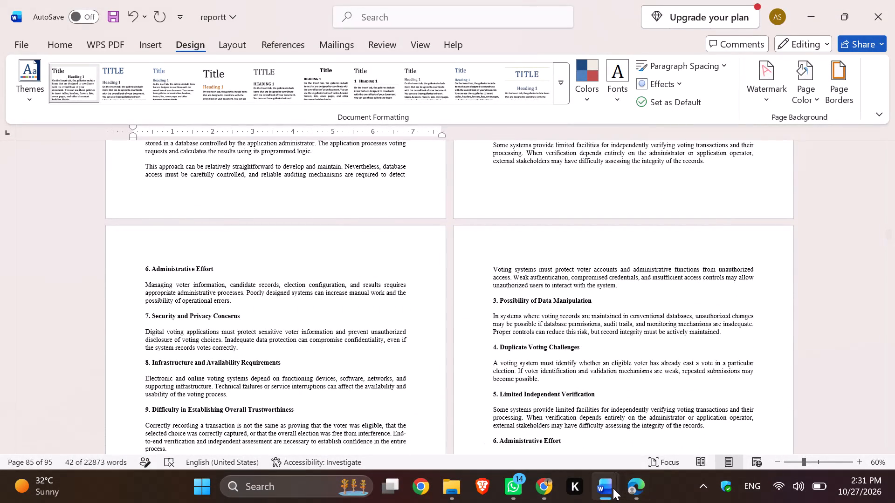
Switch to the Astra ai report phase 1 document and examine the numbered headings on its Chapter 4 Requirements Analysis pages.
left_click(723, 403)
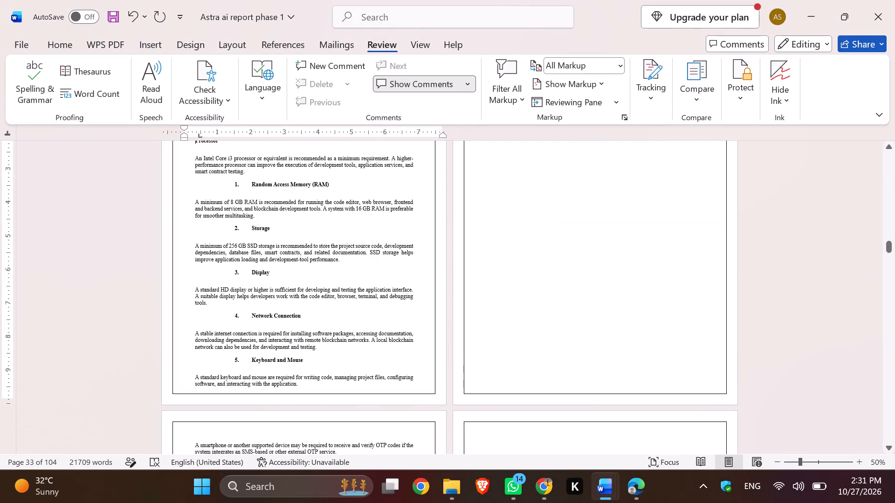
scroll(615, 373, "up", 6)
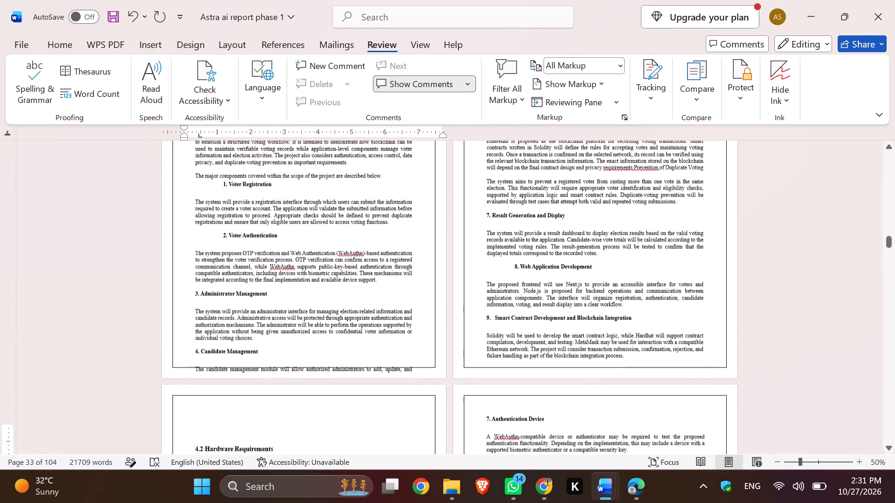
scroll(615, 373, "up", 2)
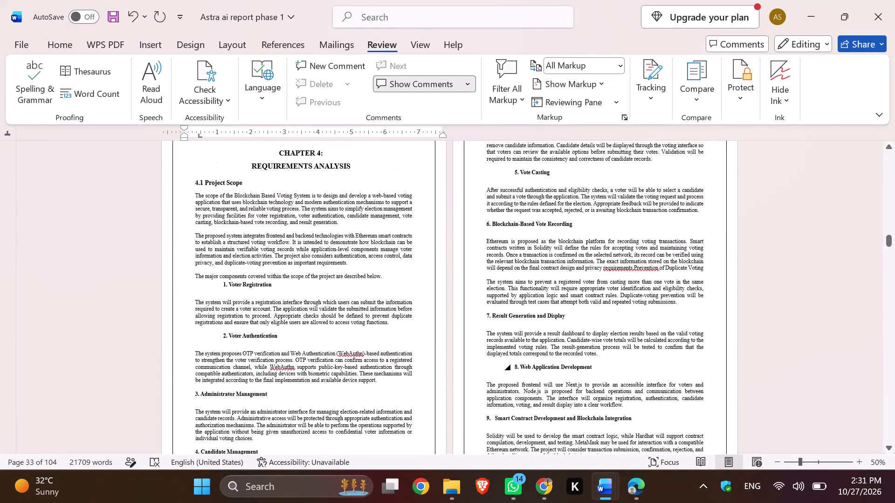
scroll(615, 373, "up", 1)
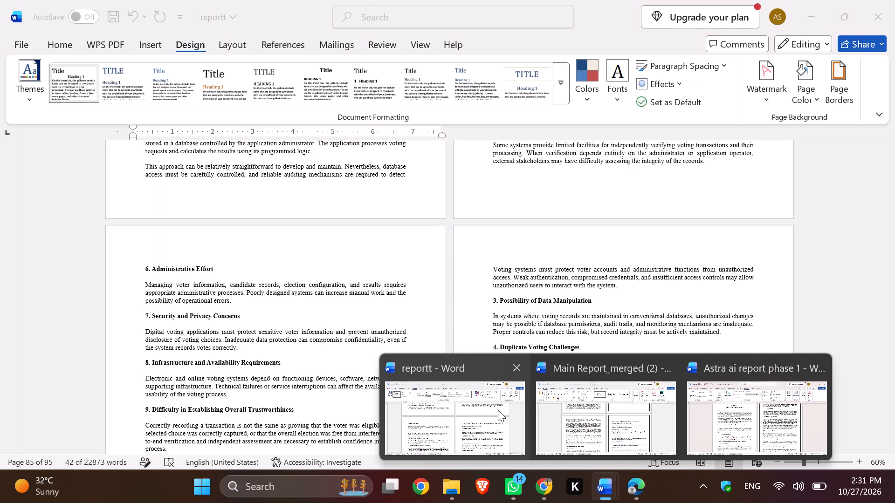
Return to the reportt document and read on from section 3.4 to locate Chapter 4 and its 4.1 Project Scope section.
left_click(498, 410)
scroll(471, 377, "down", 2)
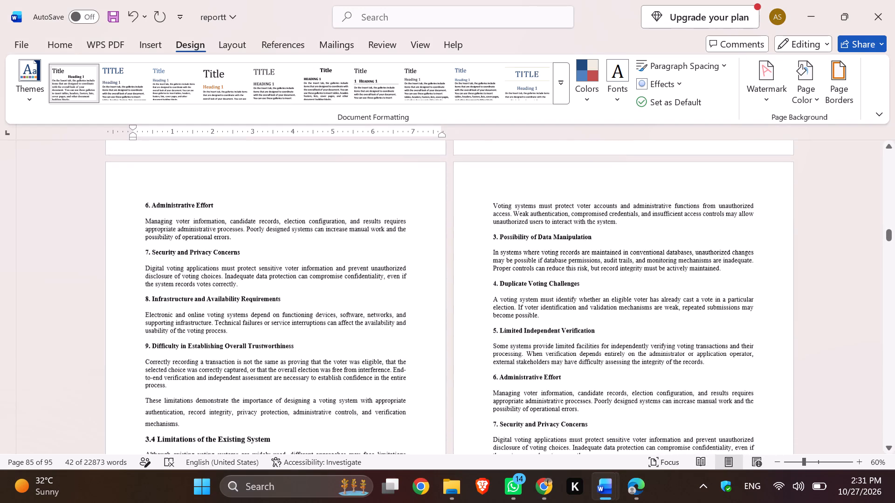
scroll(471, 377, "down", 4)
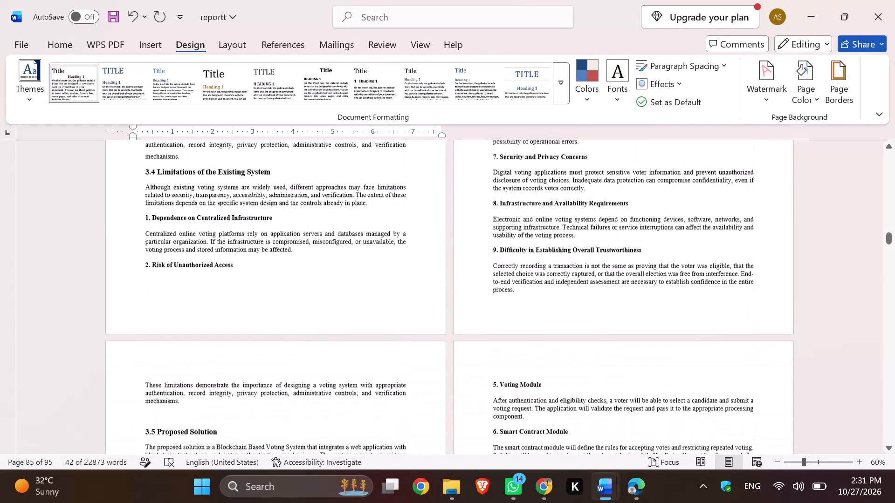
scroll(471, 377, "down", 4)
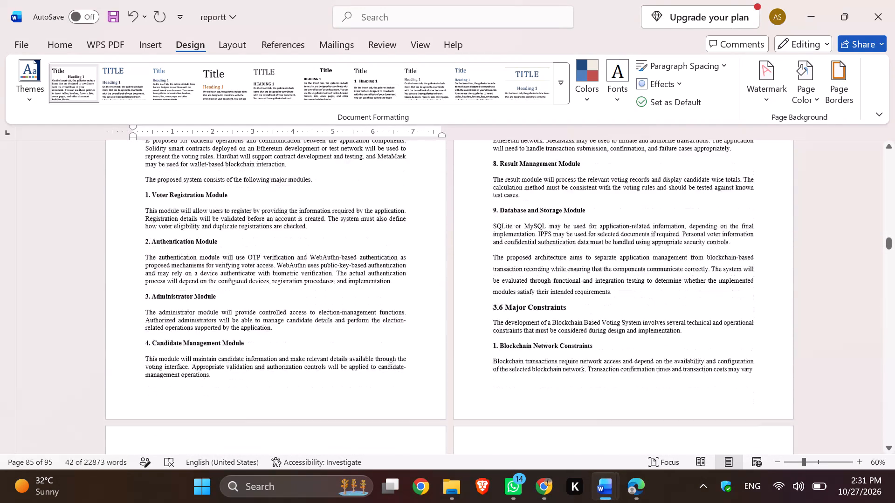
scroll(471, 377, "down", 4)
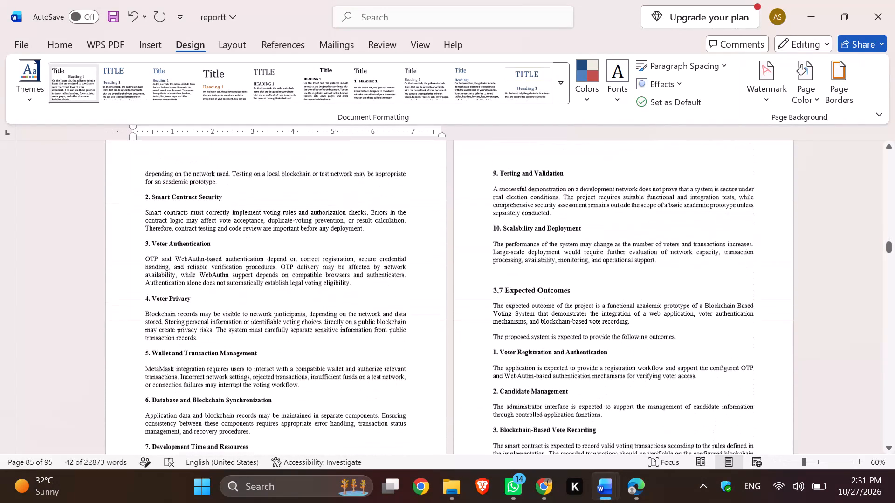
scroll(471, 377, "down", 3)
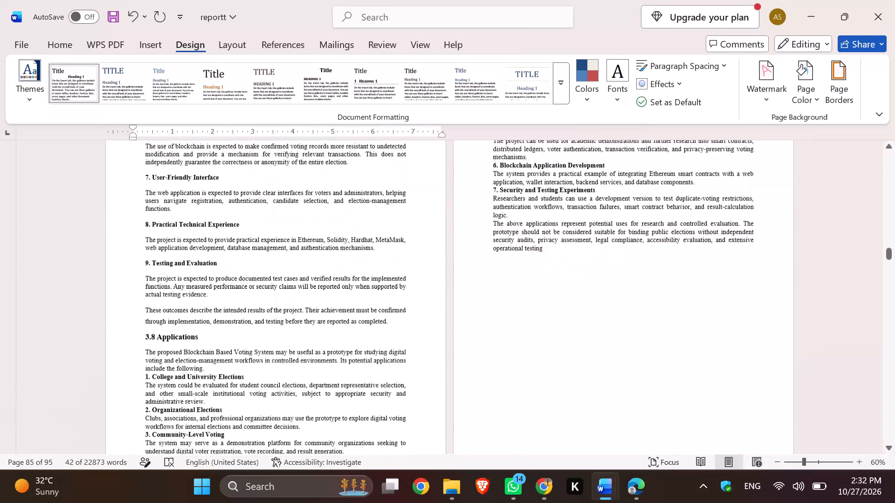
scroll(471, 377, "down", 3)
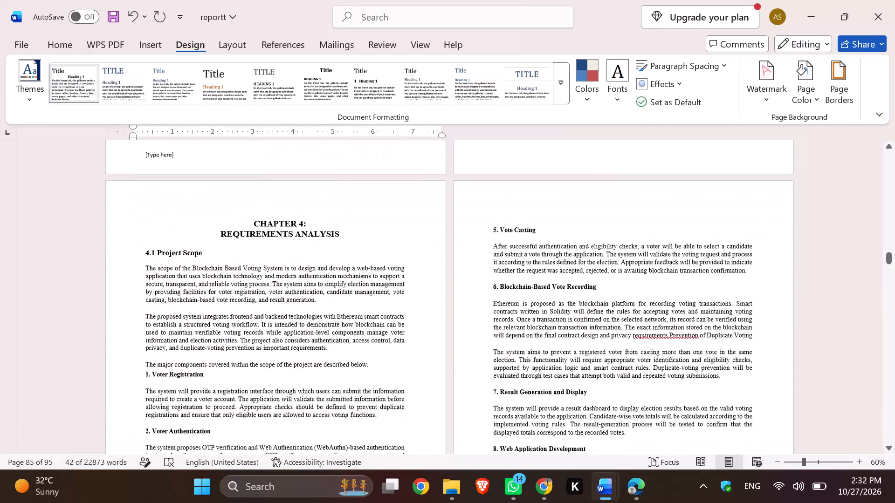
scroll(471, 377, "down", 1)
scroll(339, 351, "up", 1)
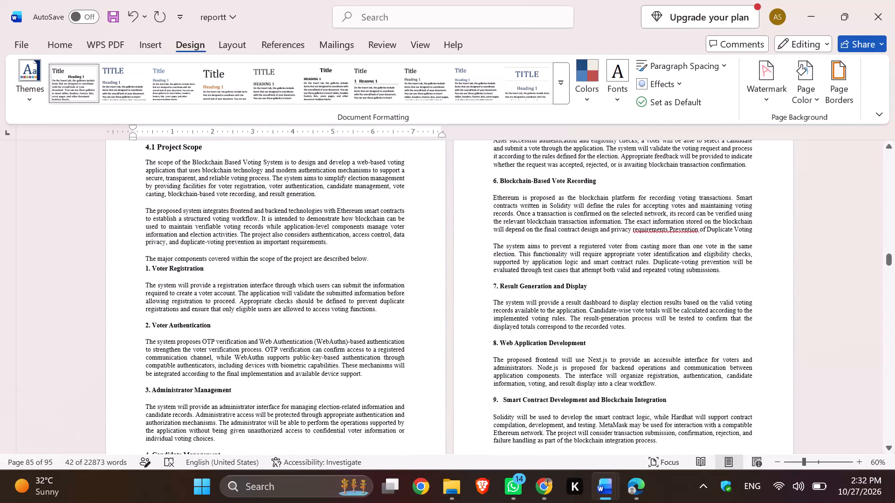
scroll(339, 351, "up", 1)
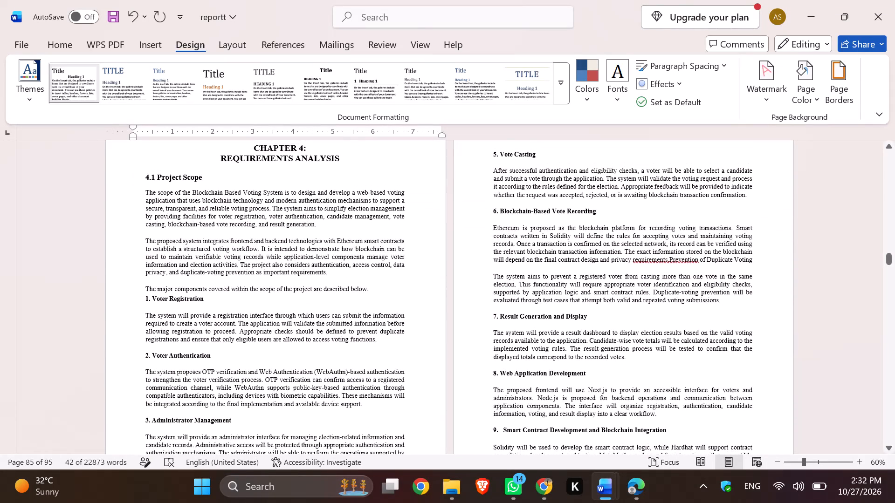
scroll(339, 351, "up", 1)
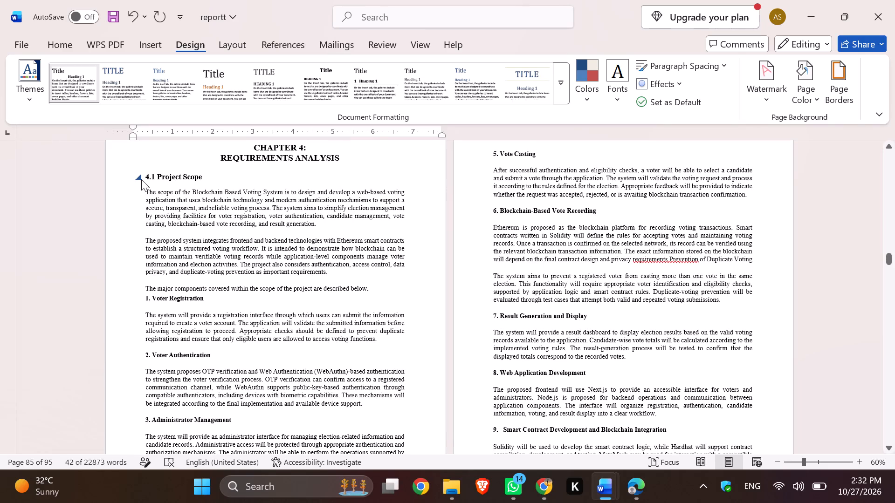
Try to place the insertion point at the start of the 4.1 Project Scope heading, keeping the section expanded.
left_click(144, 174)
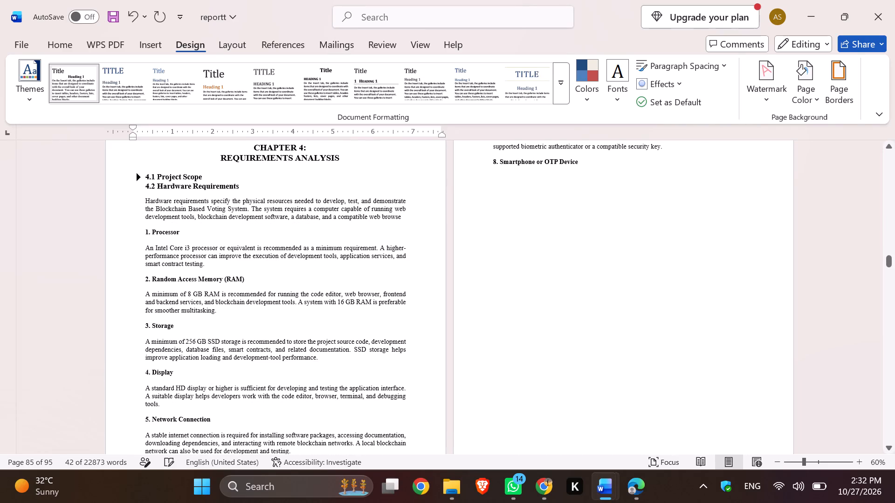
left_click(136, 177)
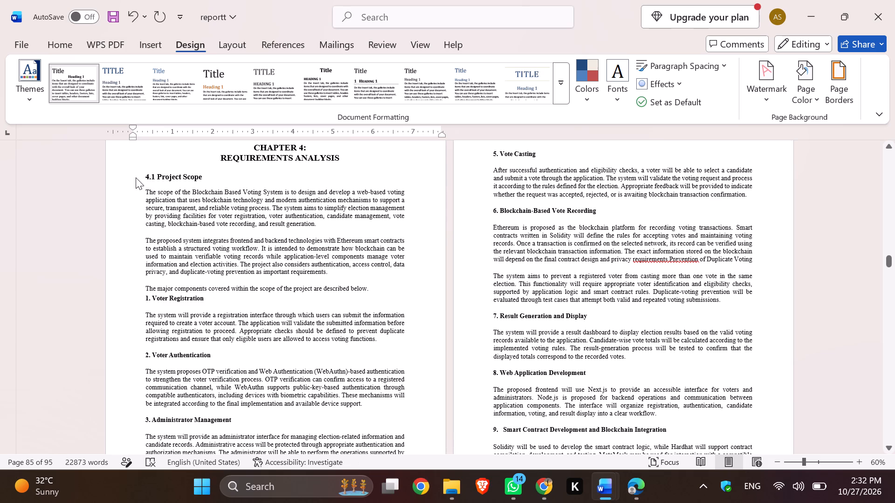
left_click_drag(148, 173, 175, 193)
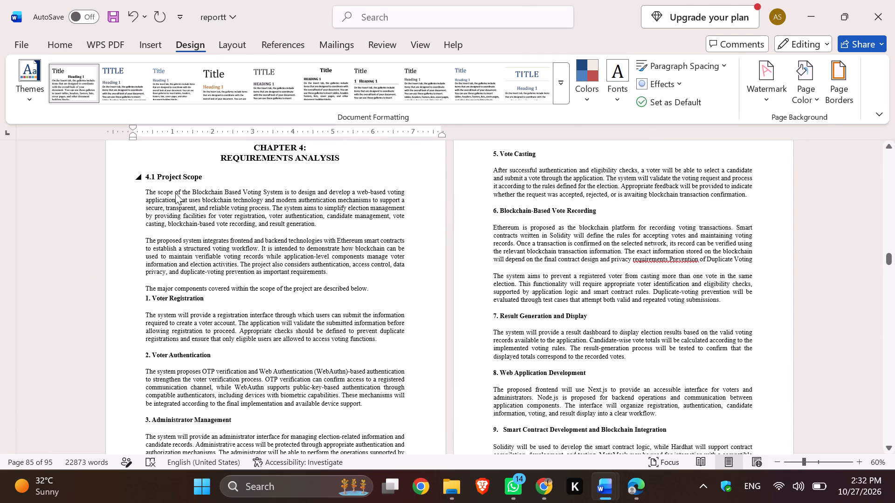
left_click_drag(175, 193, 157, 176)
left_click_drag(157, 176, 186, 197)
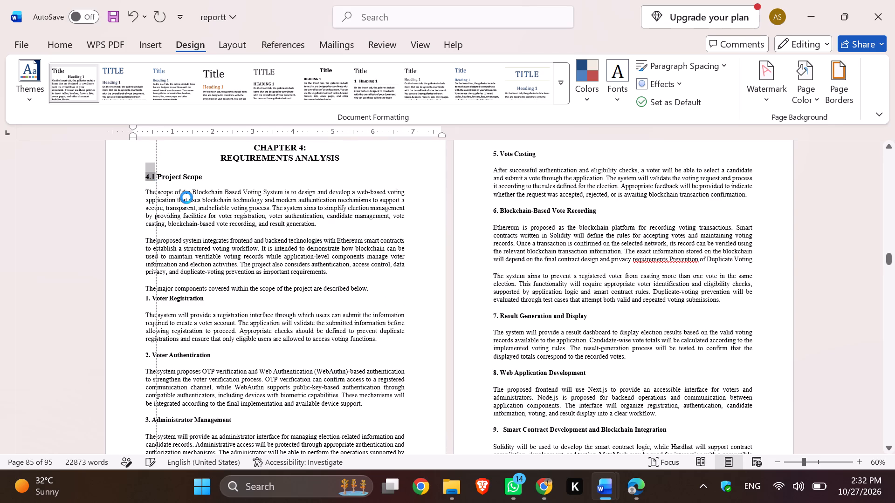
left_click_drag(186, 197, 208, 174)
left_click(208, 174)
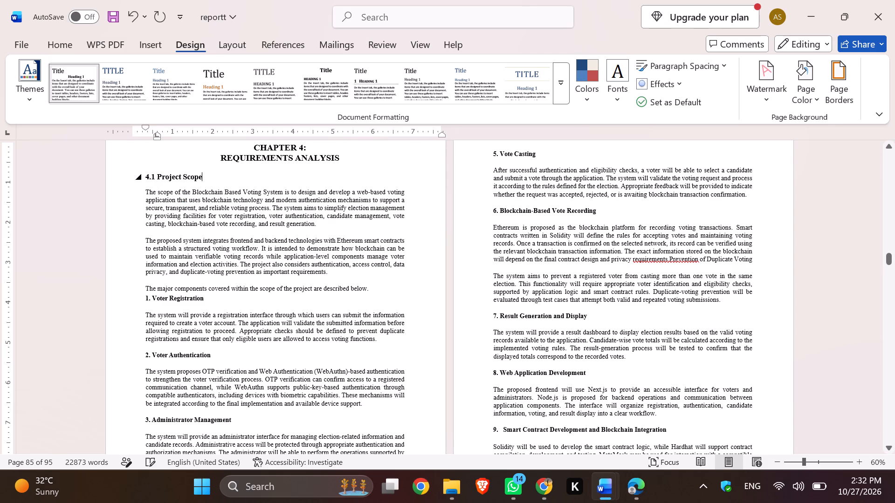
left_click(145, 173)
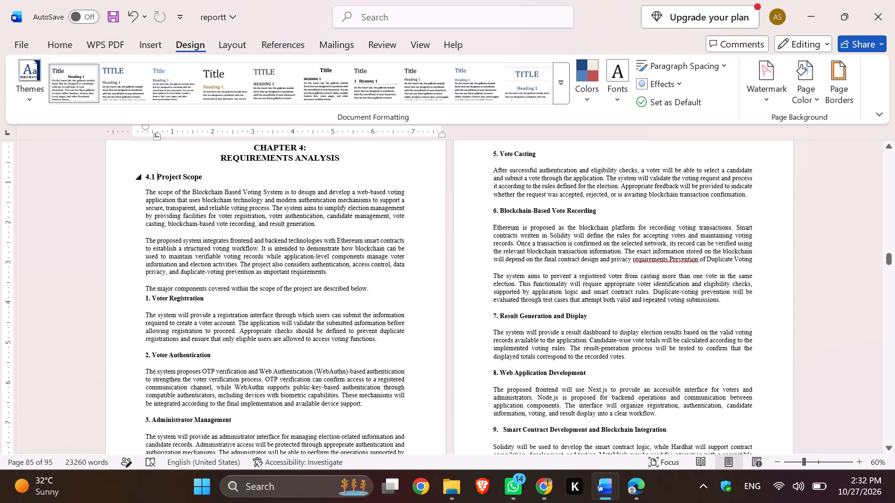
left_click(145, 173)
left_click(145, 173)
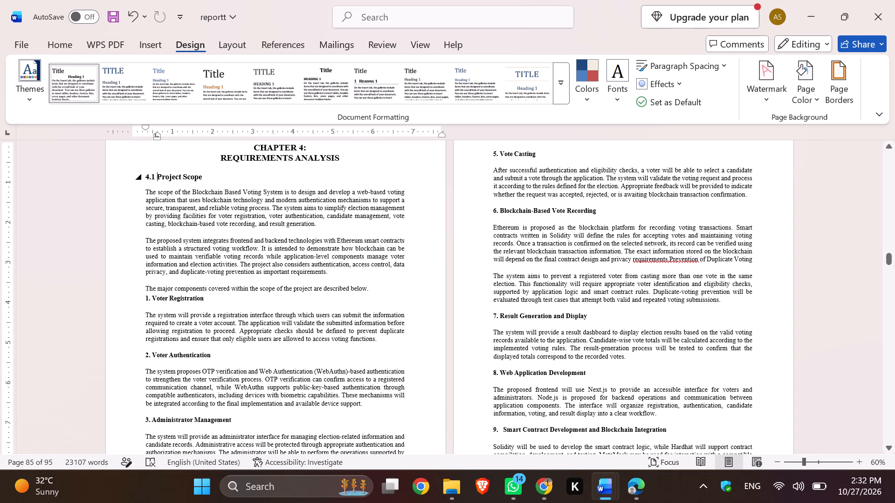
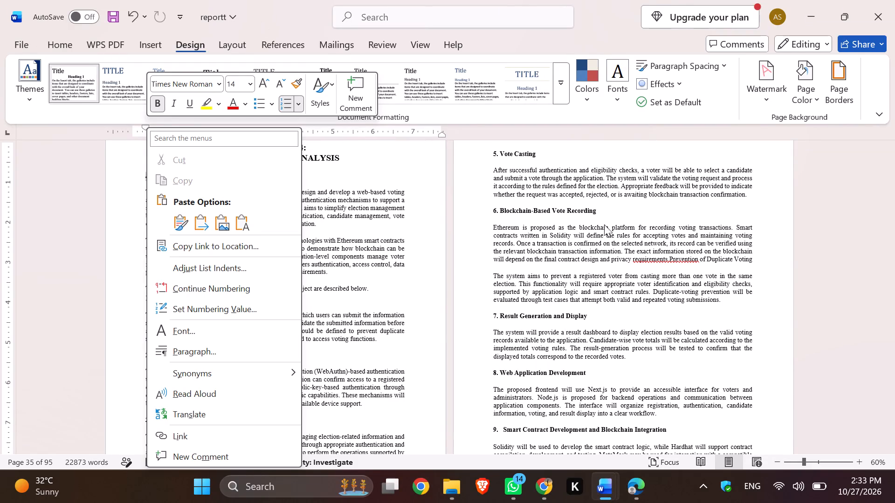
Copy the Chapter 4 content of reportt, from the 4.1 Project Scope heading through the Correct Smart Contract Logic paragraph in 4.6.1 Assumptions.
left_click_drag(349, 185, 350, 178)
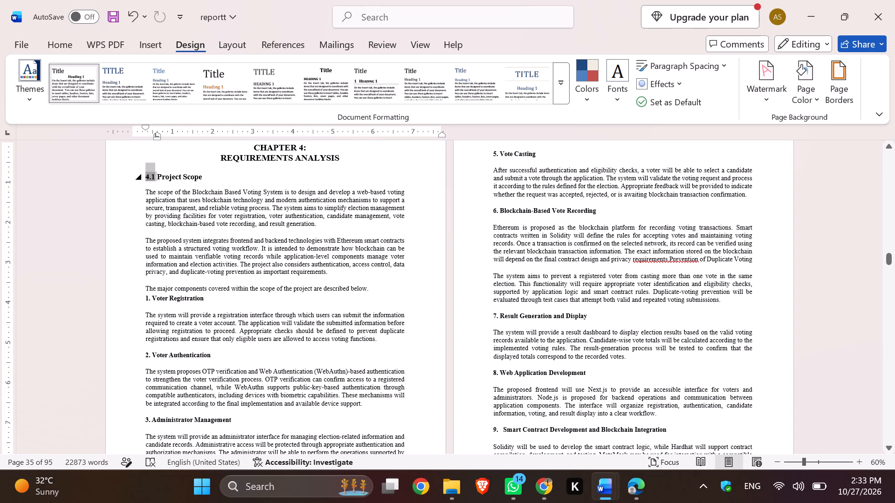
left_click(193, 176)
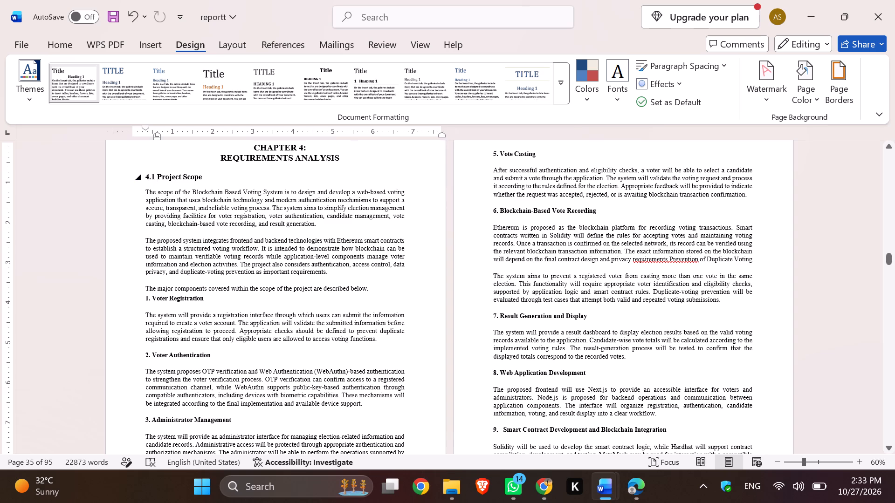
left_click(145, 175)
left_click_drag(145, 174, 393, 423)
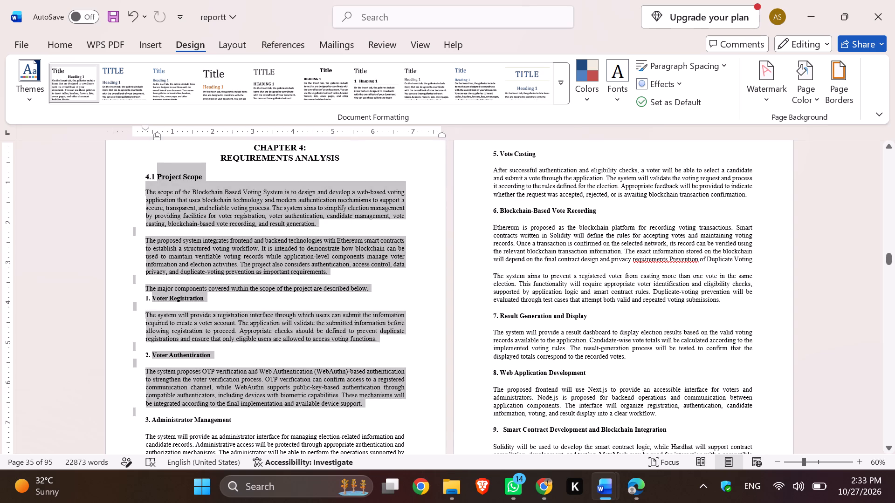
left_click_drag(393, 423, 602, 476)
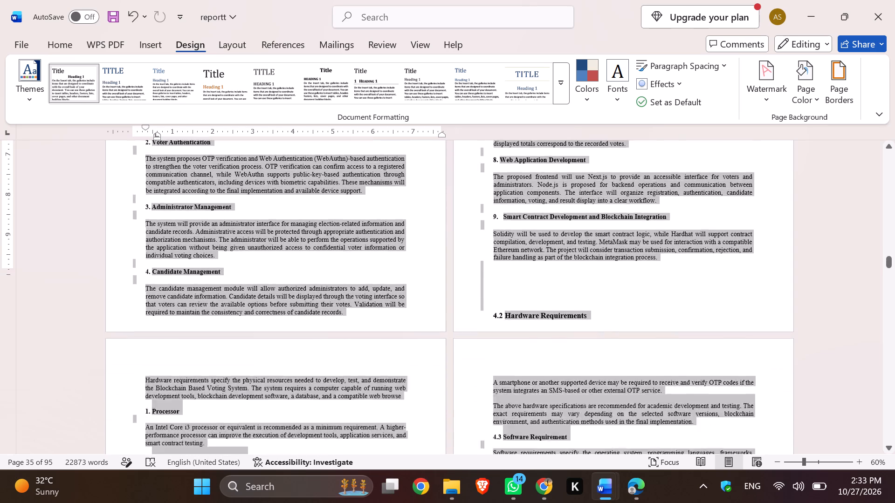
left_click_drag(602, 476, 527, 380)
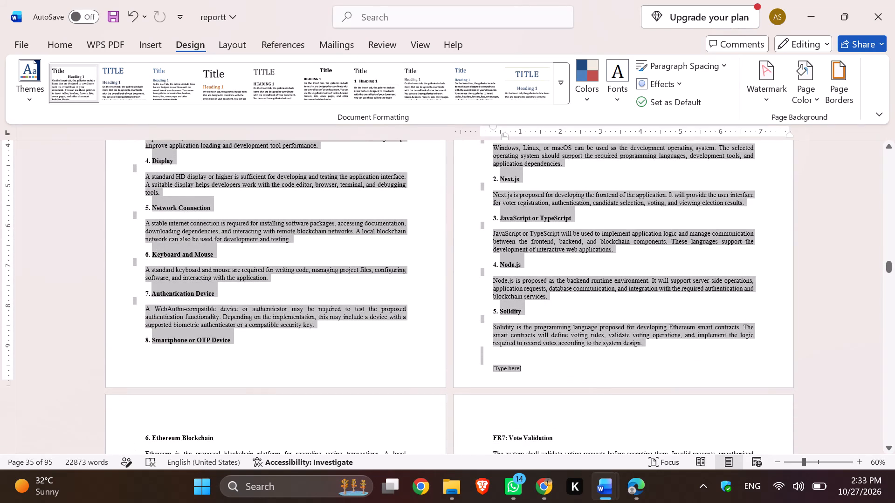
left_click_drag(527, 380, 516, 479)
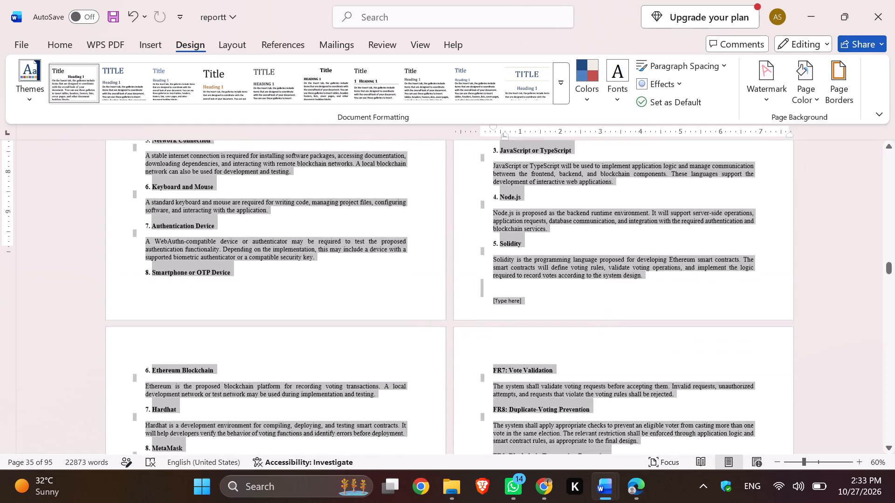
left_click_drag(516, 479, 515, 459)
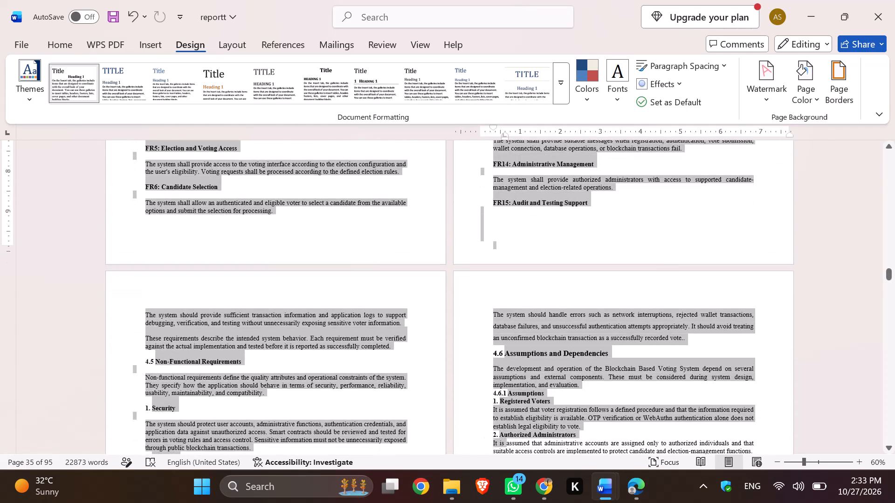
left_click_drag(515, 459, 510, 250)
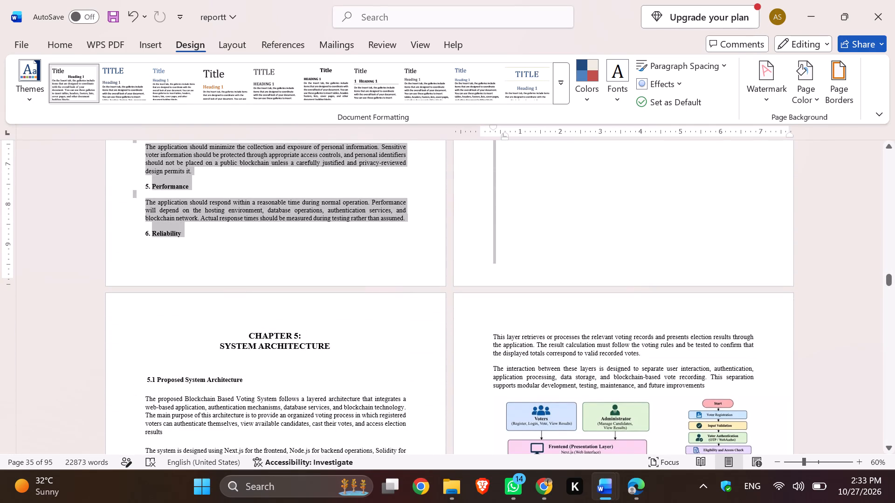
left_click_drag(510, 250, 508, 171)
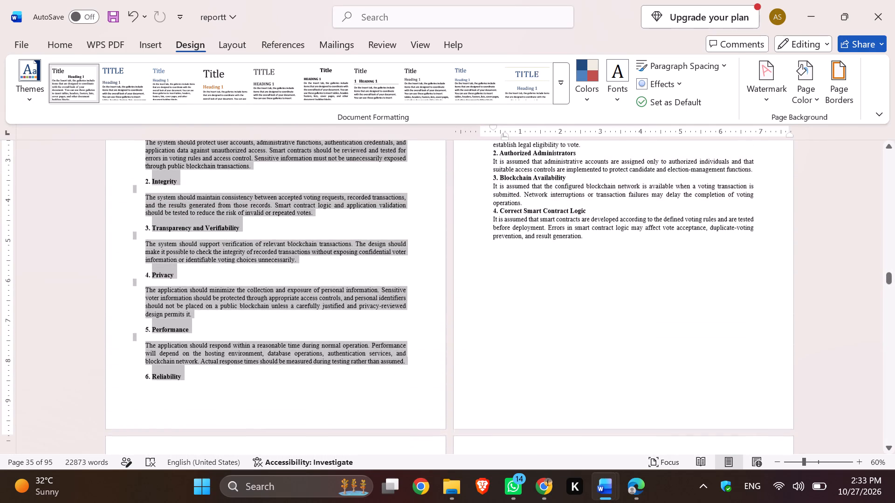
left_click_drag(508, 171, 582, 254)
key("ctrl+c")
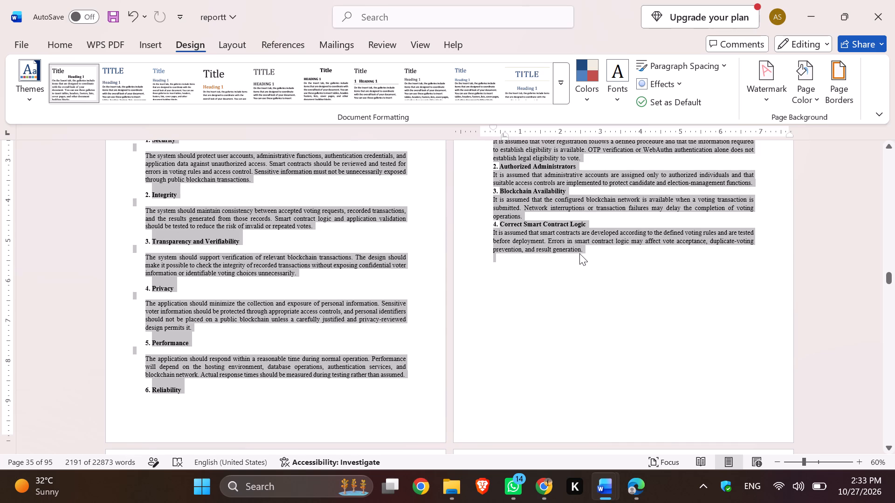
Switch to Astra ai report phase 1 and paste the copied content over its Chapter 4, from 4.1 Project Scope through Correct Smart Contract Logic.
key("alt+Tab")
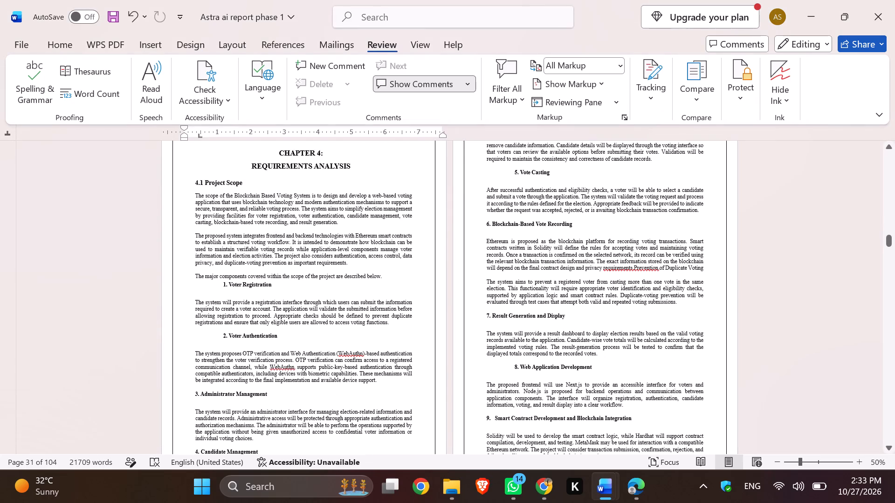
left_click_drag(202, 181, 203, 181)
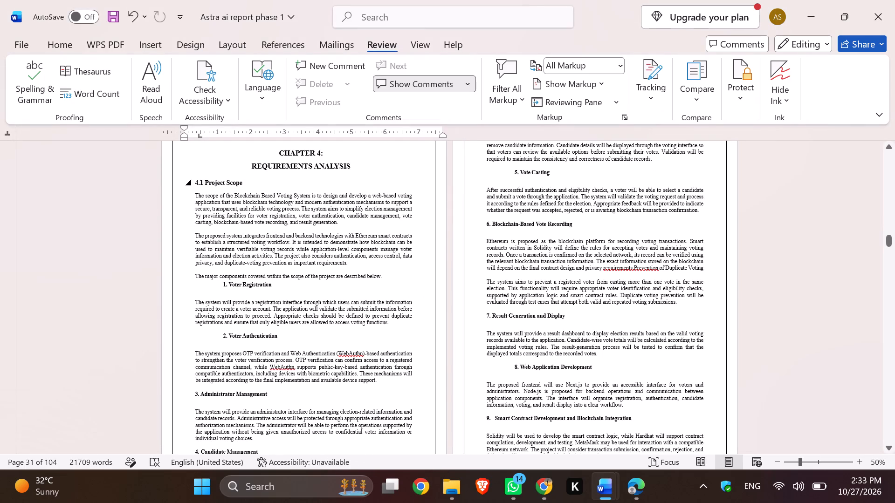
left_click_drag(203, 181, 217, 194)
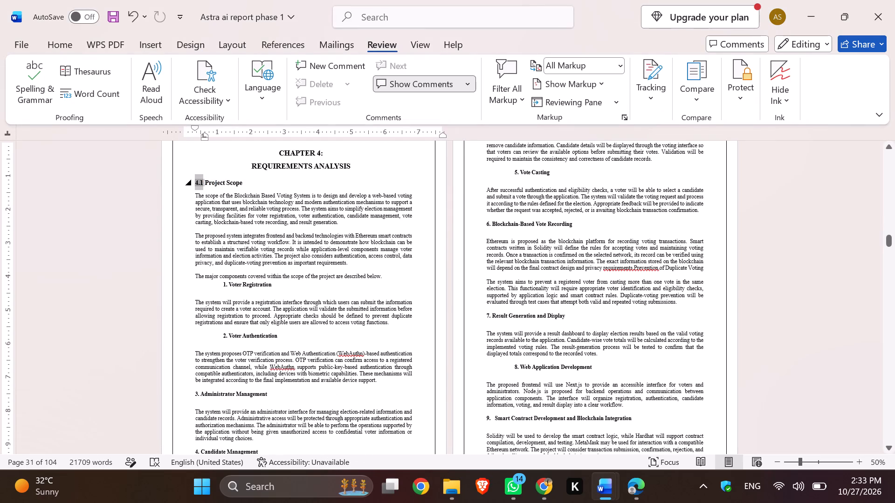
left_click(239, 183)
left_click(201, 181)
left_click(207, 183)
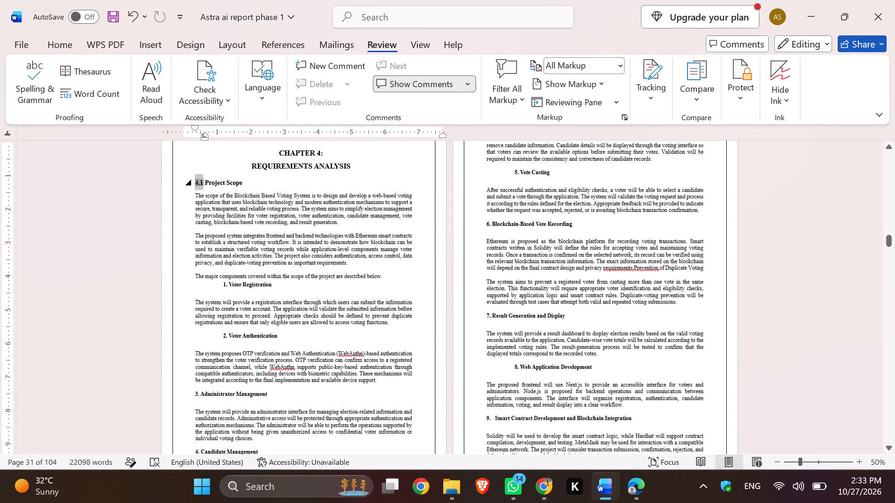
left_click(207, 181)
left_click(206, 181)
left_click_drag(205, 181, 412, 482)
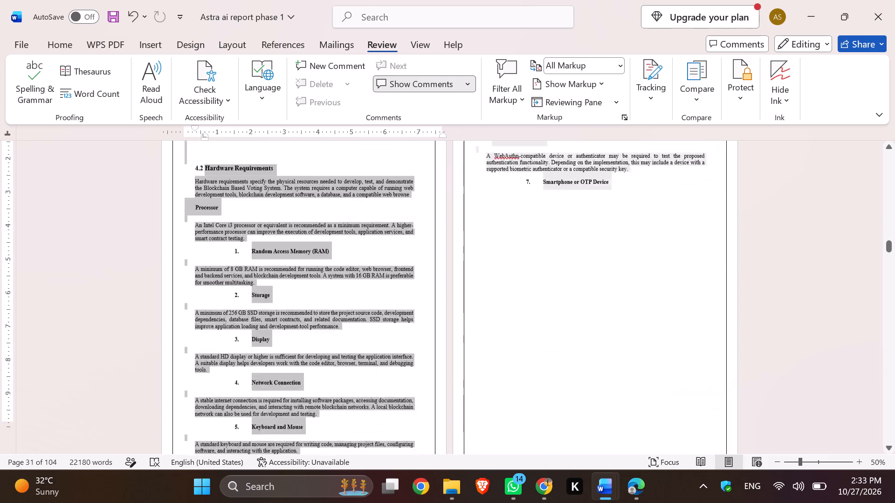
left_click_drag(412, 482, 526, 364)
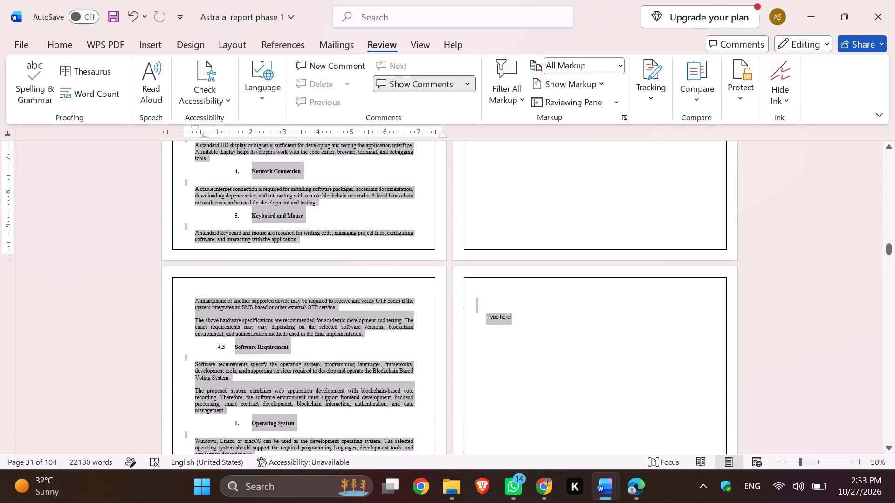
left_click_drag(526, 364, 536, 462)
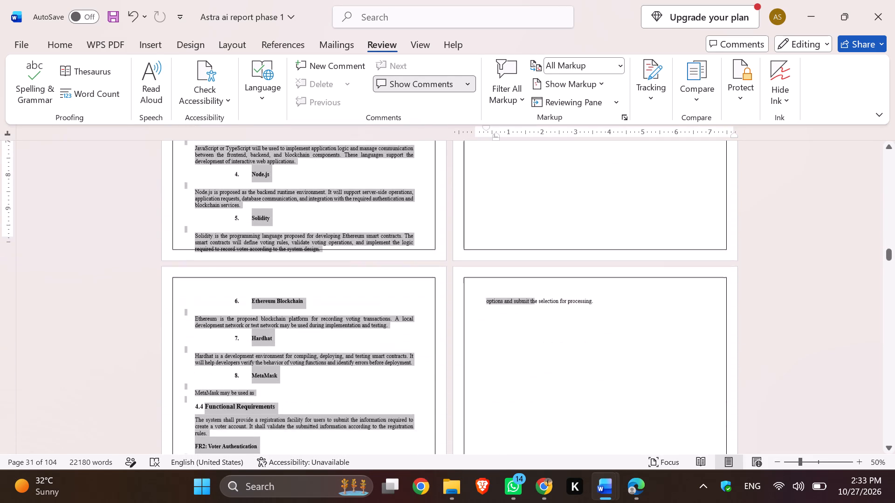
left_click_drag(536, 462, 588, 459)
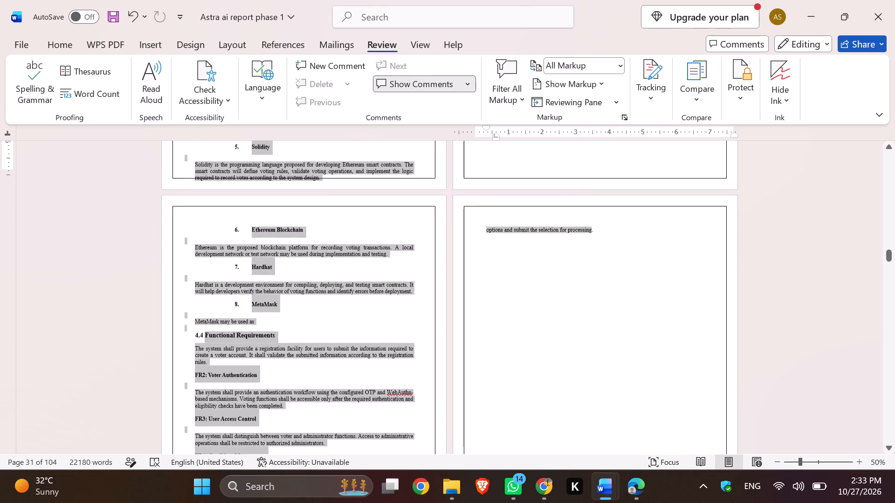
left_click_drag(588, 459, 587, 464)
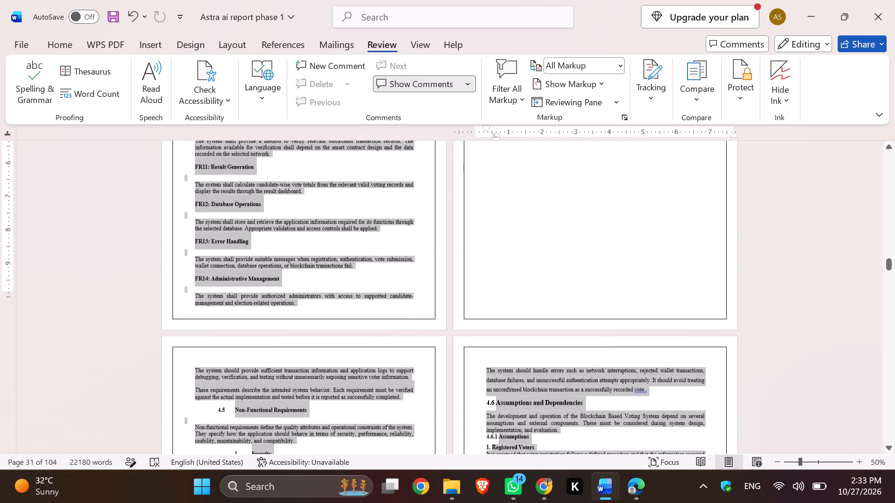
left_click_drag(587, 464, 528, 277)
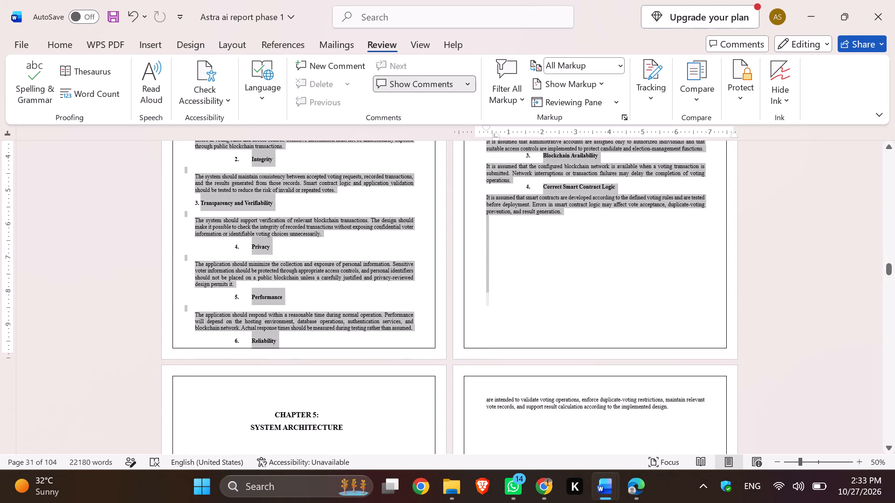
left_click_drag(528, 277, 566, 211)
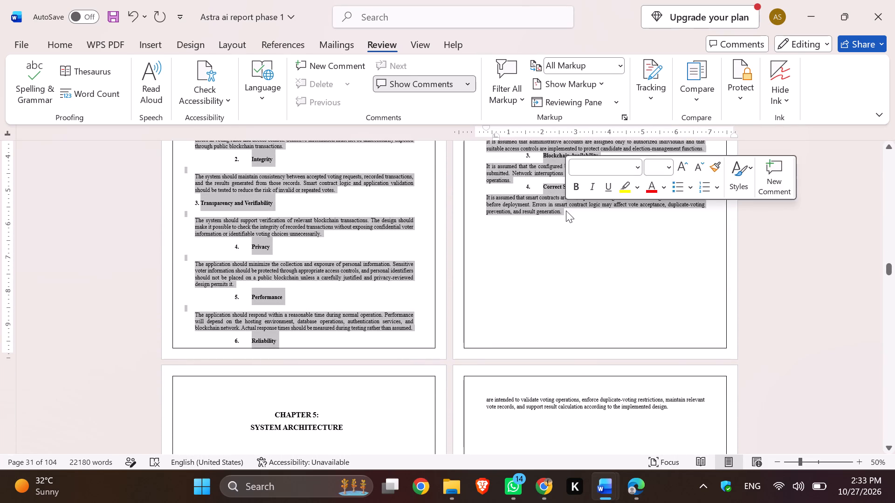
key("ctrl+v")
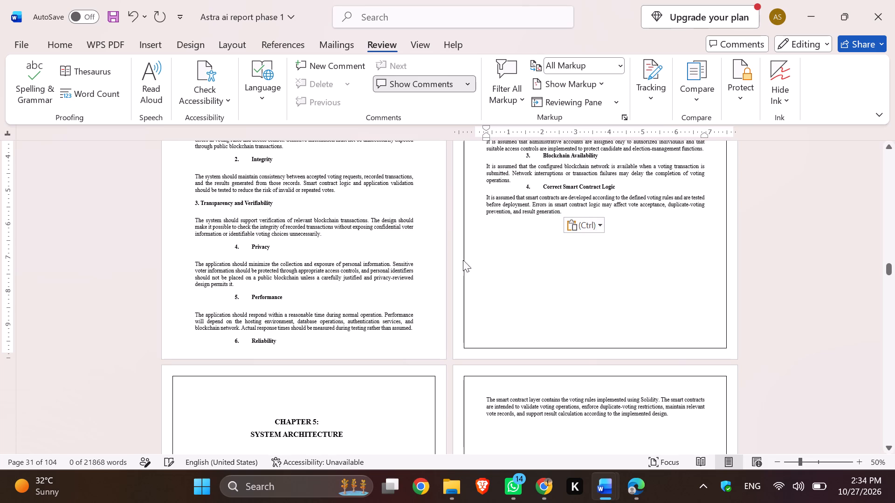
Examine the pasted Chapter 4 pages, from the start of Chapter 5 back through the functional requirements, checking borders, page breaks and headings.
scroll(455, 268, "down", 4)
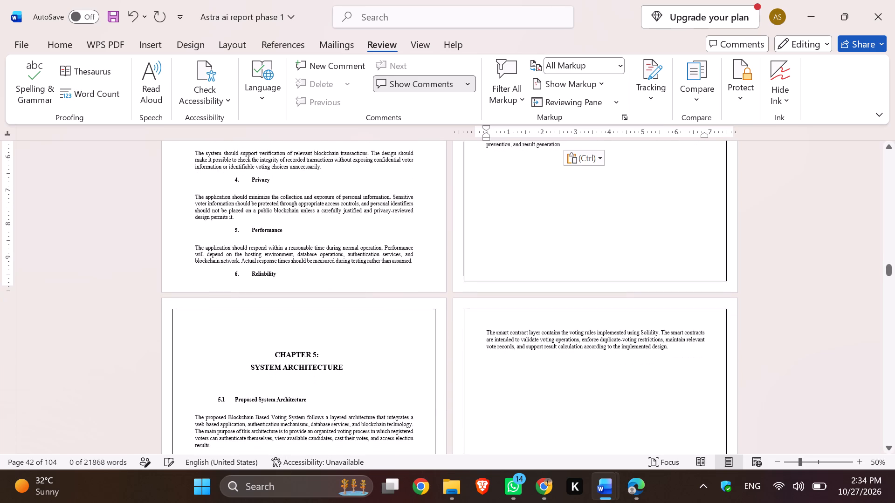
scroll(460, 260, "up", 17)
scroll(458, 223, "up", 8)
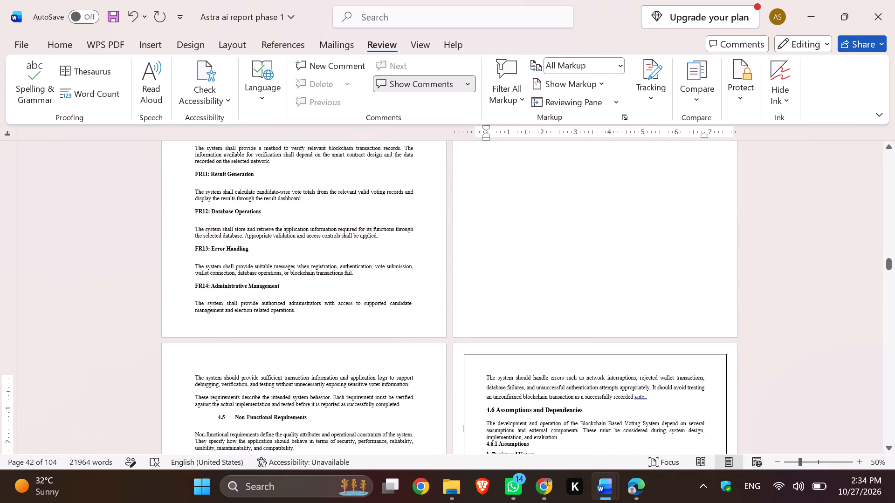
scroll(452, 222, "up", 13)
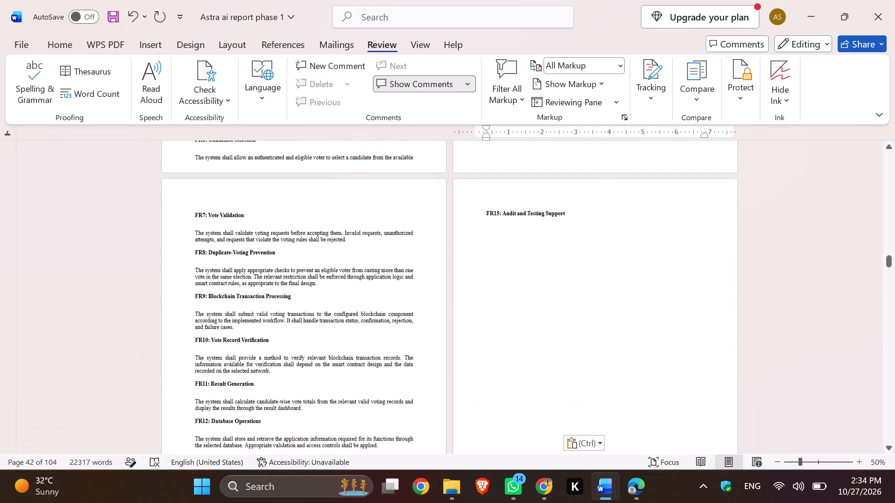
scroll(456, 220, "up", 2)
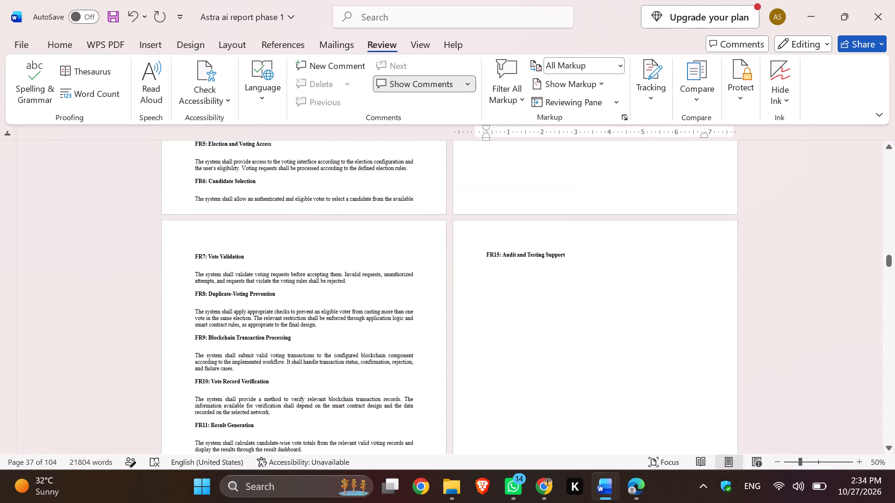
Delete the two characters before "options and submit the selection for processing" under FR6: Candidate Selection to join it to the preceding text.
scroll(456, 220, "up", 11)
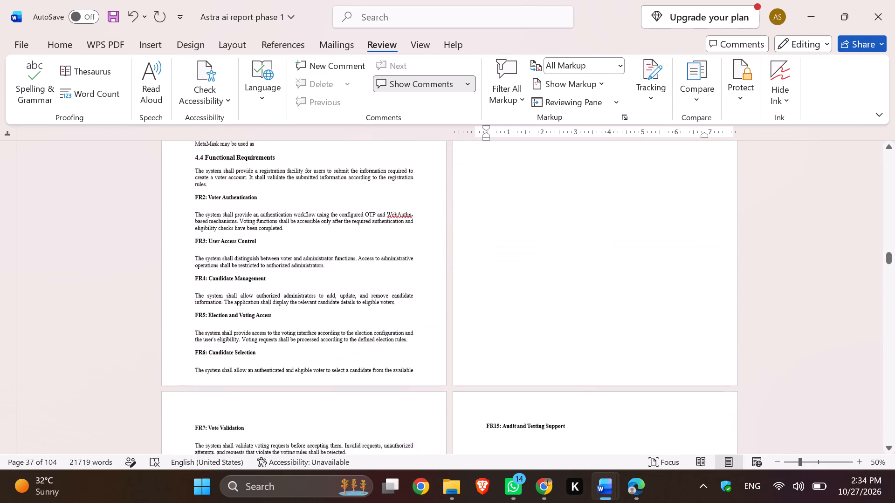
scroll(456, 219, "up", 9)
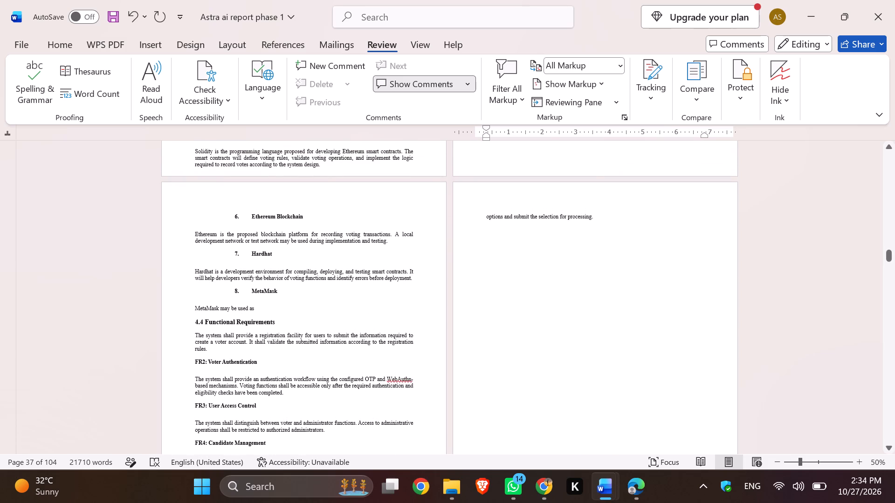
left_click(482, 216)
key("BackSpace")
key("BackSpace")
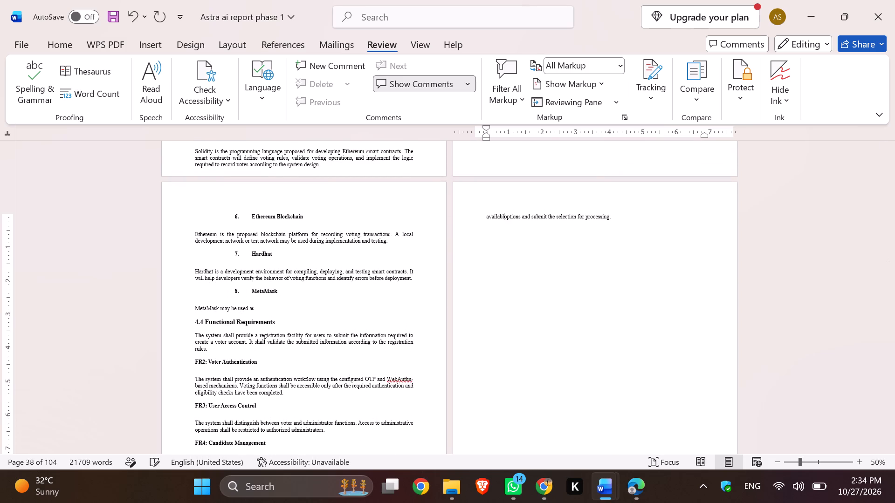
Examine the pages from the functional requirements back through Chapter 4 and into Chapter 3's challenges, checking page borders, page breaks and placeholder text.
scroll(450, 243, "down", 2)
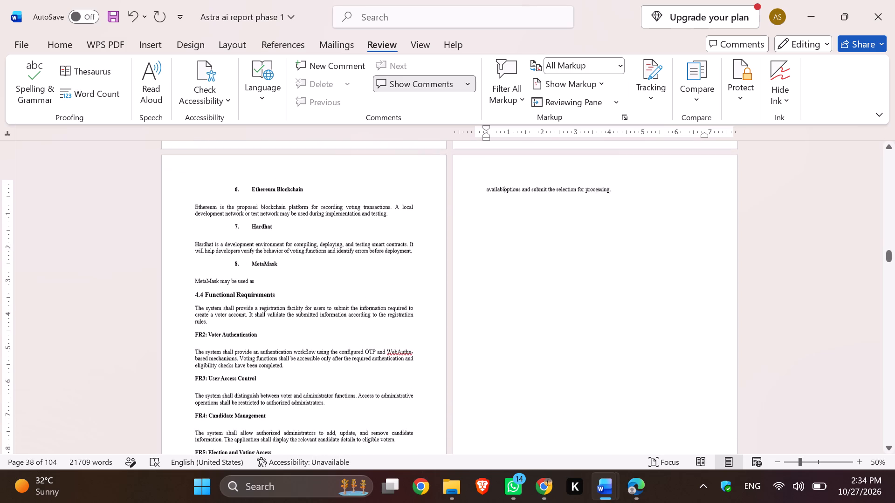
scroll(450, 240, "down", 4)
scroll(450, 238, "up", 13)
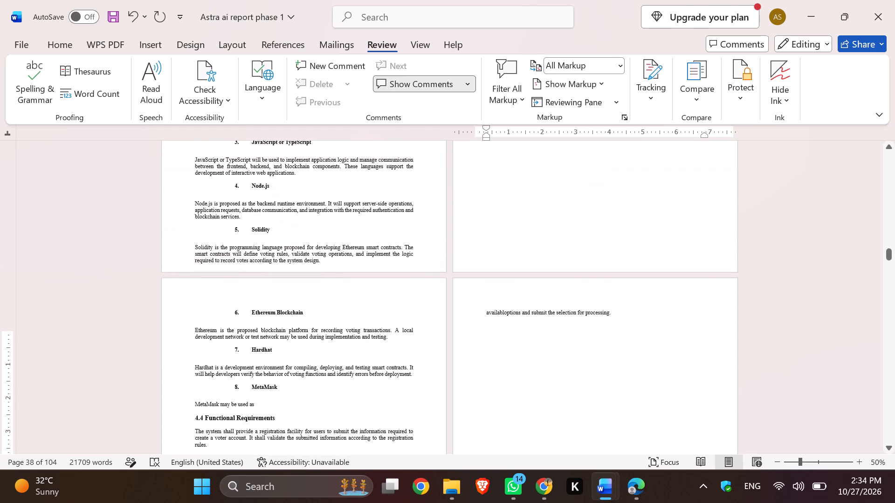
scroll(447, 226, "up", 18)
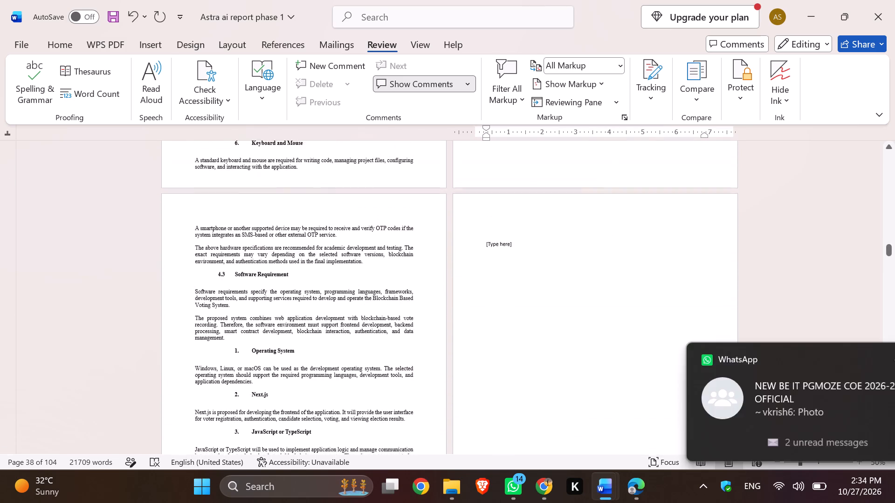
scroll(447, 221, "up", 14)
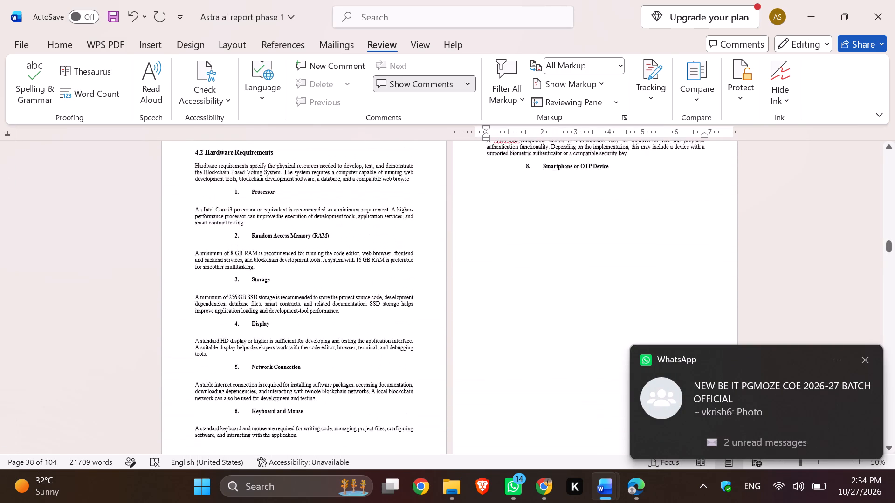
scroll(447, 220, "up", 18)
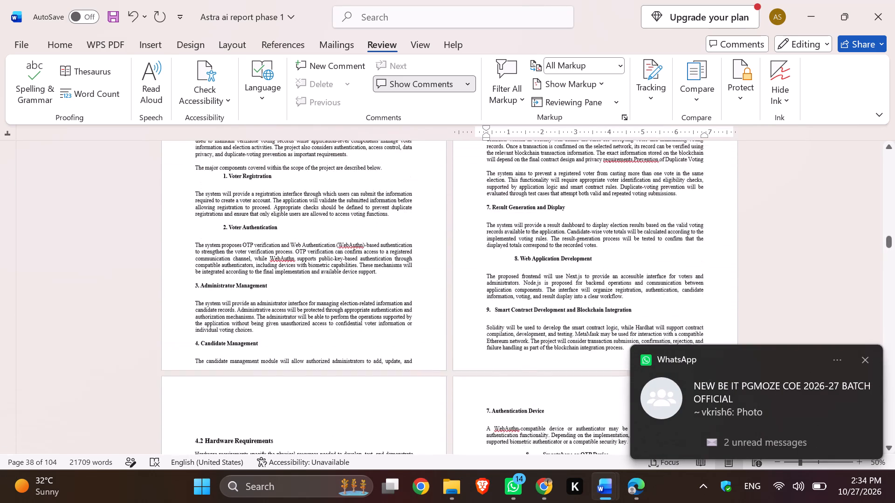
scroll(447, 219, "up", 19)
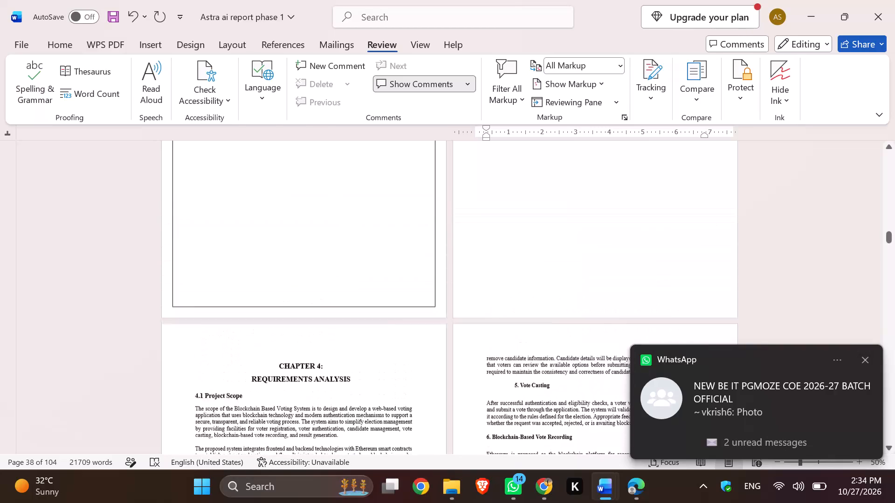
scroll(446, 218, "up", 19)
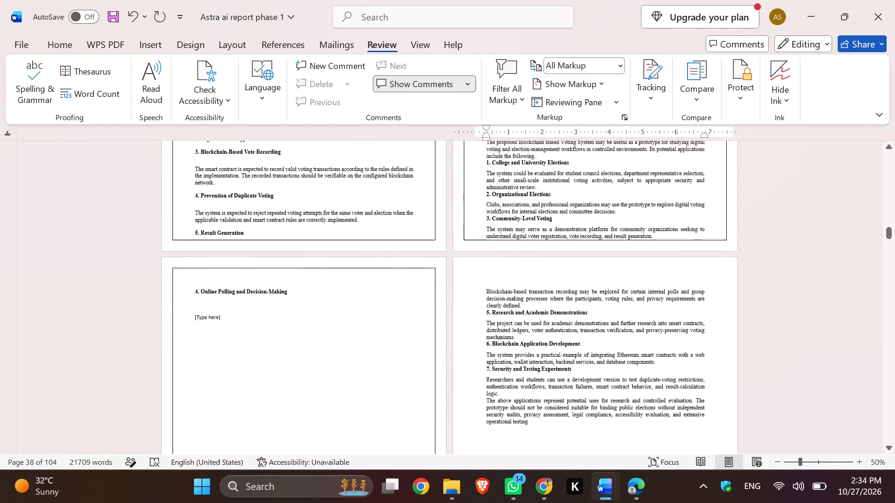
scroll(446, 218, "up", 6)
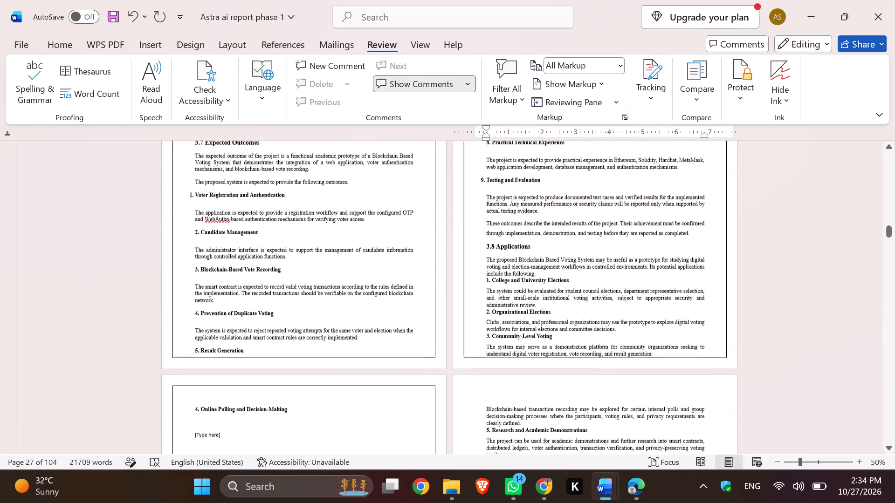
scroll(446, 218, "up", 13)
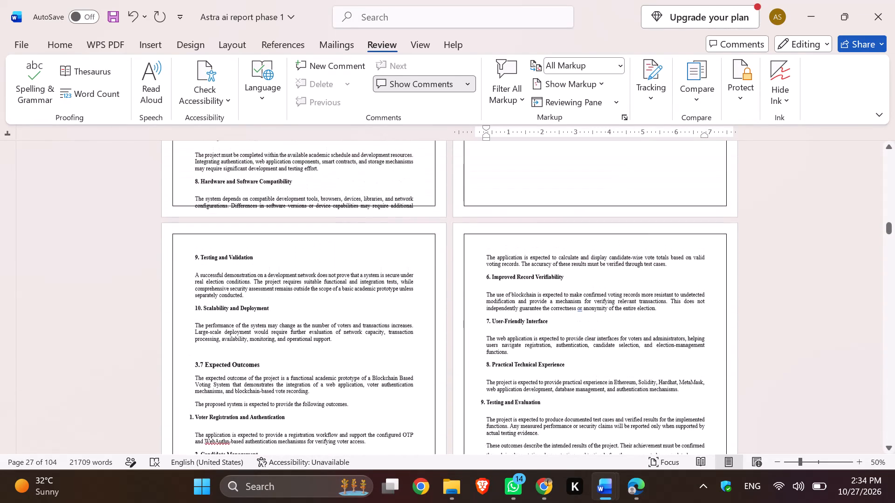
scroll(445, 217, "up", 15)
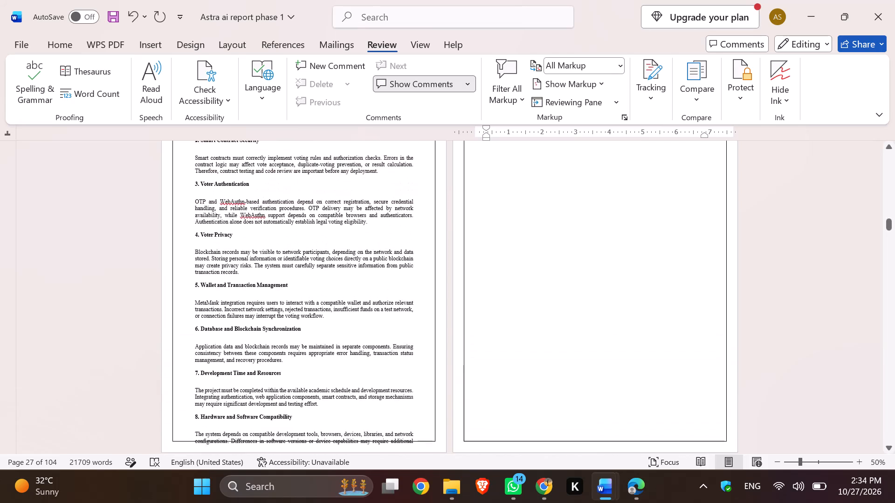
scroll(445, 217, "up", 6)
scroll(445, 217, "down", 10)
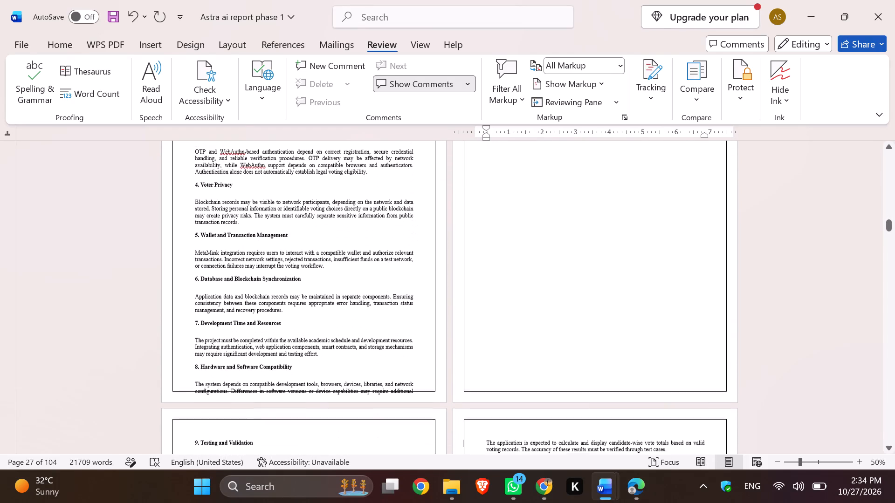
Place the insertion point at the end of the Development Time and Resources paragraph in Chapter 3.
left_click(323, 355)
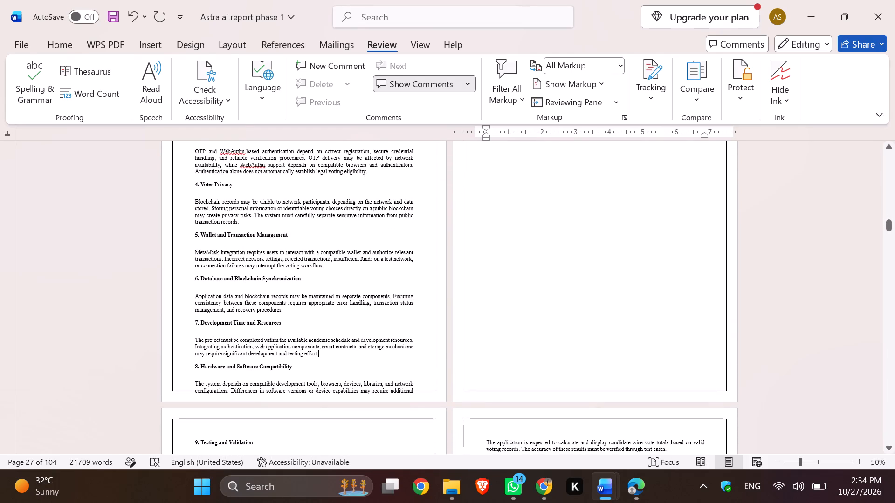
Add four paragraph breaks after the 7. Development Time and Resources text to move the 8. Hardware and Software Compatibility heading onto the next page.
key("Return")
key("Return")
key("Return")
key("Return")
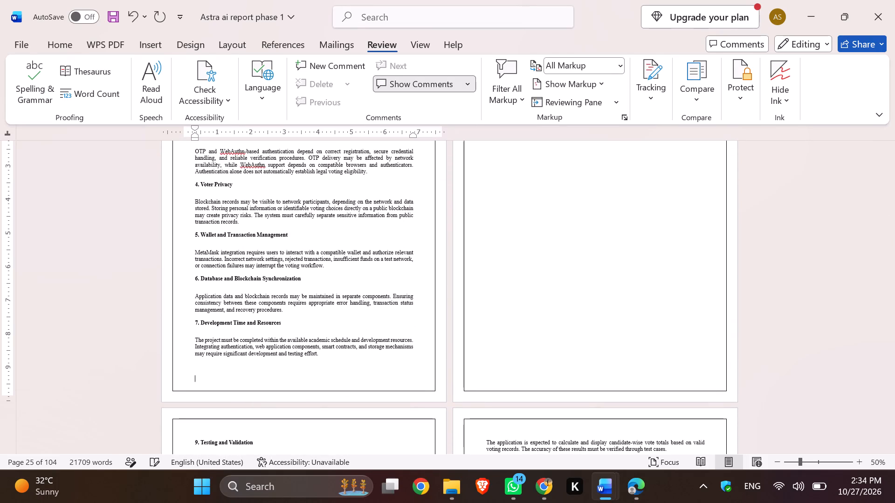
scroll(467, 341, "down", 1)
scroll(467, 341, "up", 7)
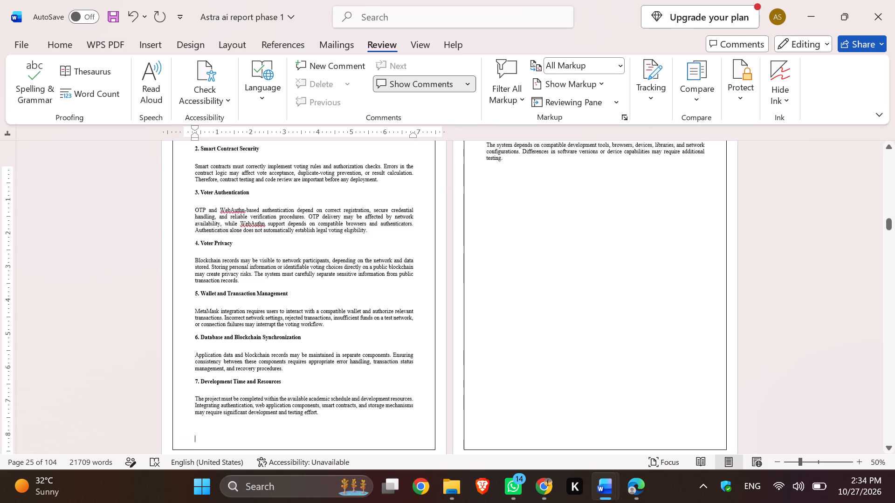
scroll(462, 339, "up", 5)
scroll(462, 339, "down", 11)
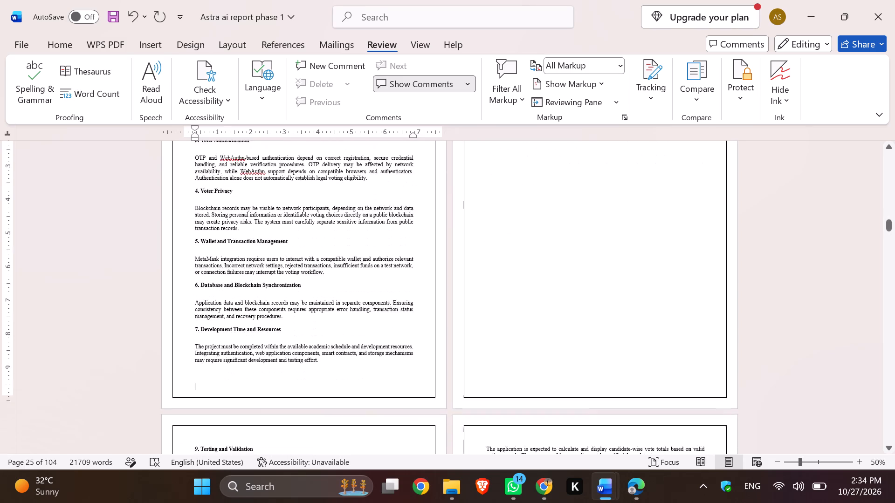
Delete the break after the 8. Hardware and Software Compatibility text so that 9. Testing and Validation follows on the same page.
scroll(462, 335, "down", 3)
left_click_drag(160, 371, 173, 372)
left_click(193, 386)
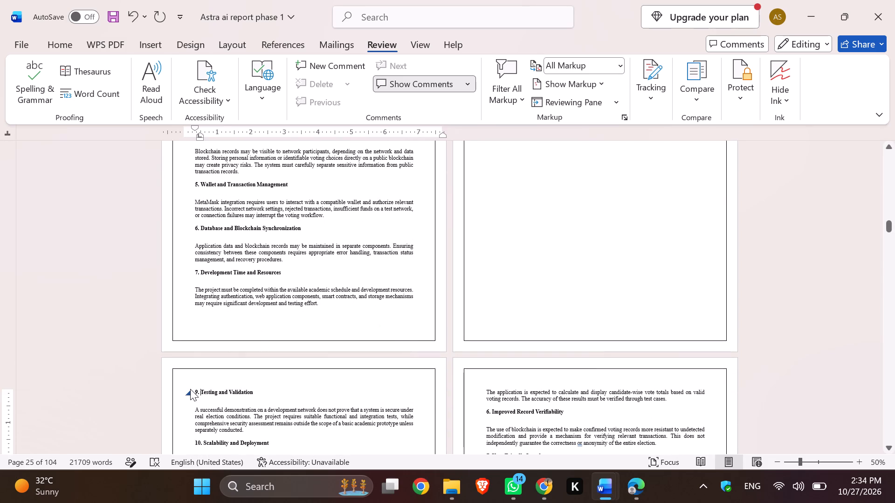
left_click(190, 389)
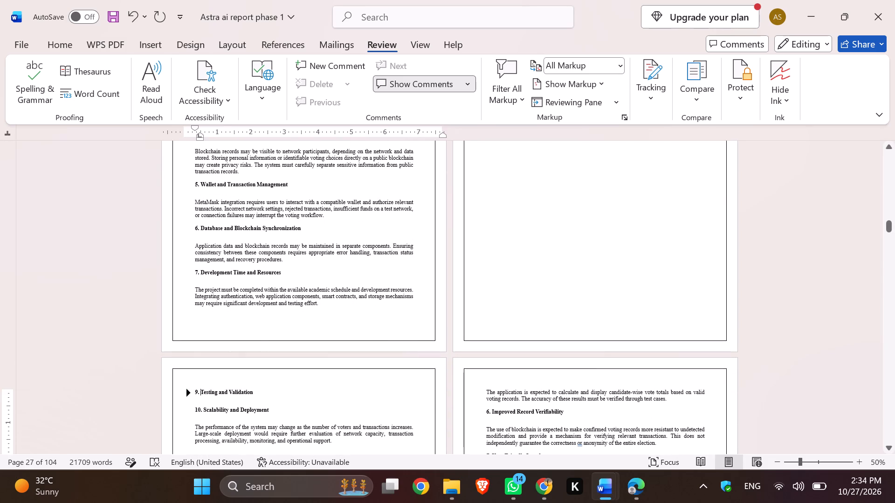
left_click(189, 394)
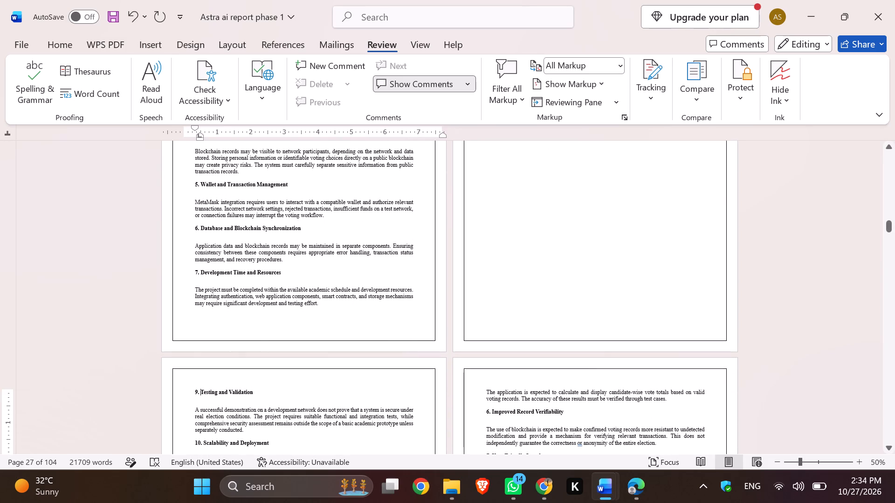
left_click(545, 293)
left_click(544, 300)
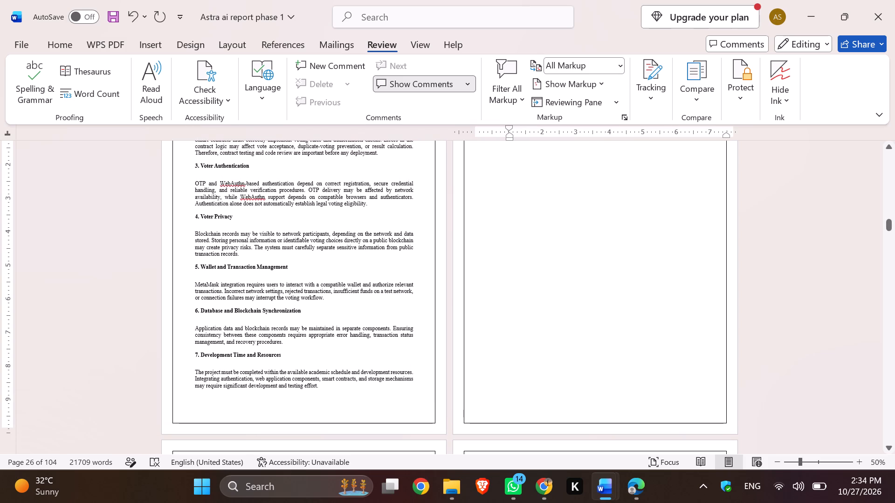
key("Delete")
scroll(493, 296, "down", 1)
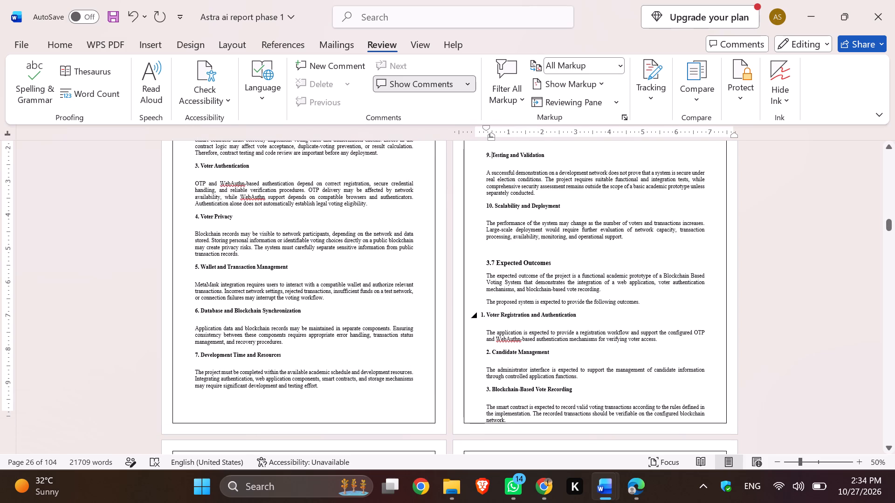
scroll(493, 296, "up", 5)
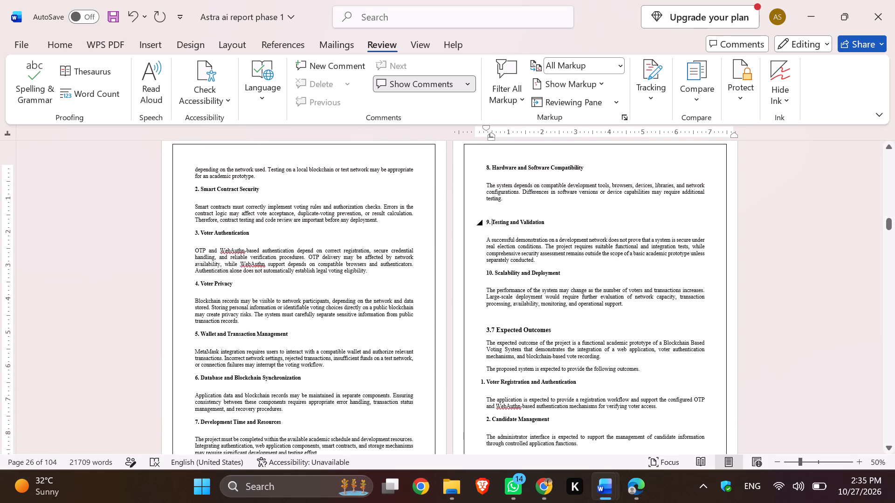
Reduce the gap above the 9. Testing and Validation heading to one blank line after the 8. Hardware and Software Compatibility text.
left_click(500, 207)
key("Delete")
key("Delete")
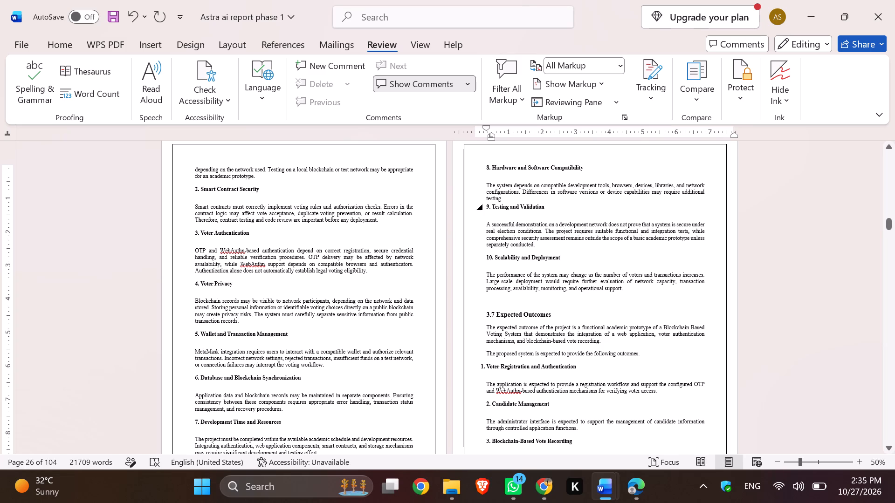
left_click(512, 199)
key("Return")
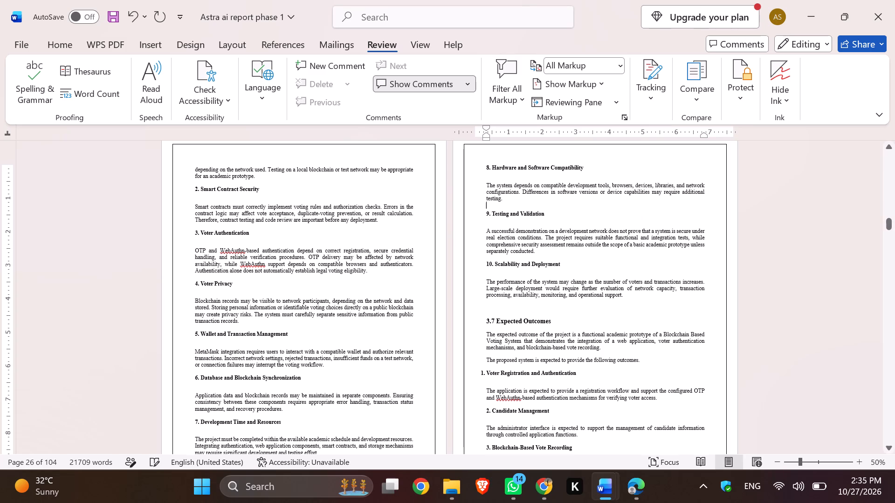
Add two paragraph breaks after the 3.6 Major Constraints introduction to move the 1. Blockchain Network Constraints heading onto the next page.
scroll(517, 218, "down", 1)
scroll(514, 220, "up", 12)
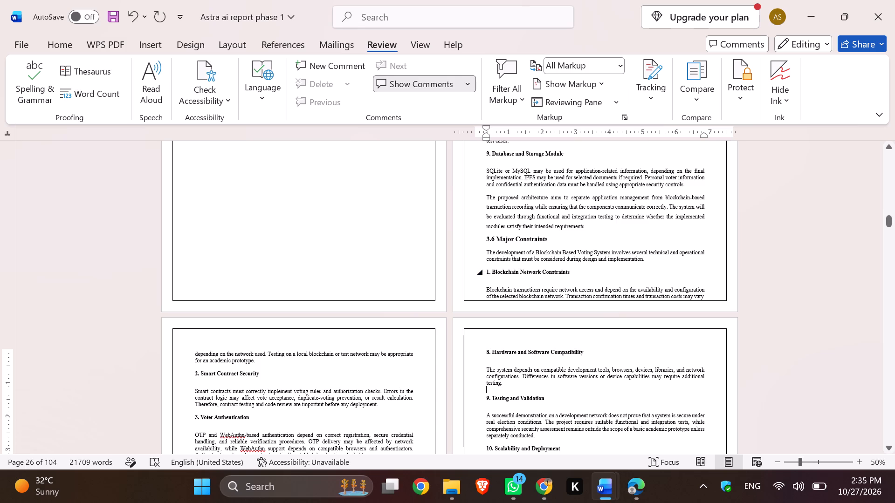
left_click(587, 266)
left_click(653, 258)
key("Return")
key("Return")
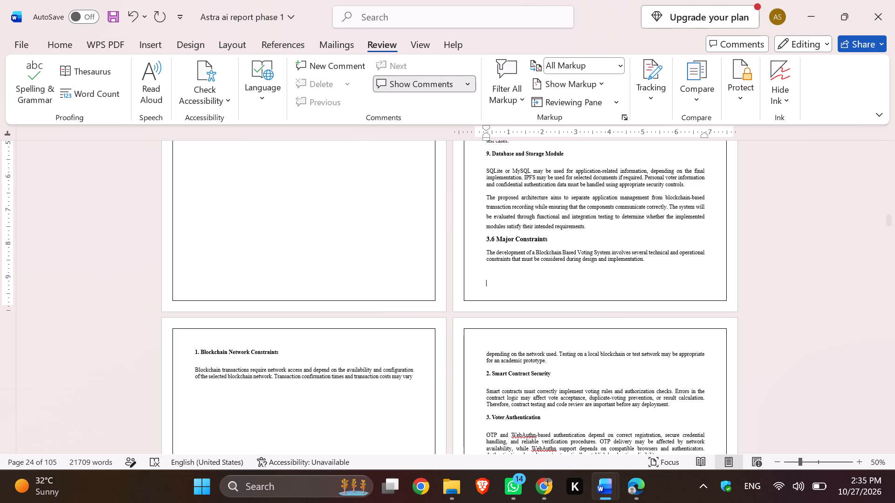
Switch the computer's Wi-Fi connection to the other listed network and return to the report.
left_click(776, 489)
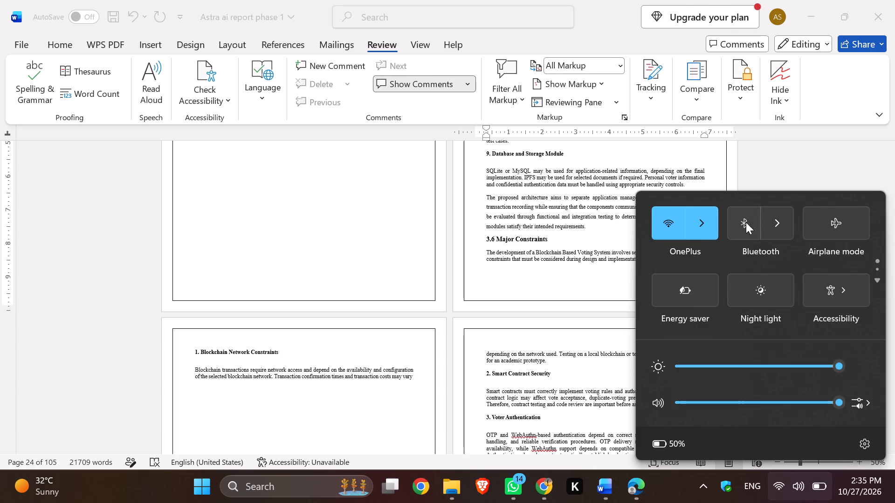
left_click(695, 231)
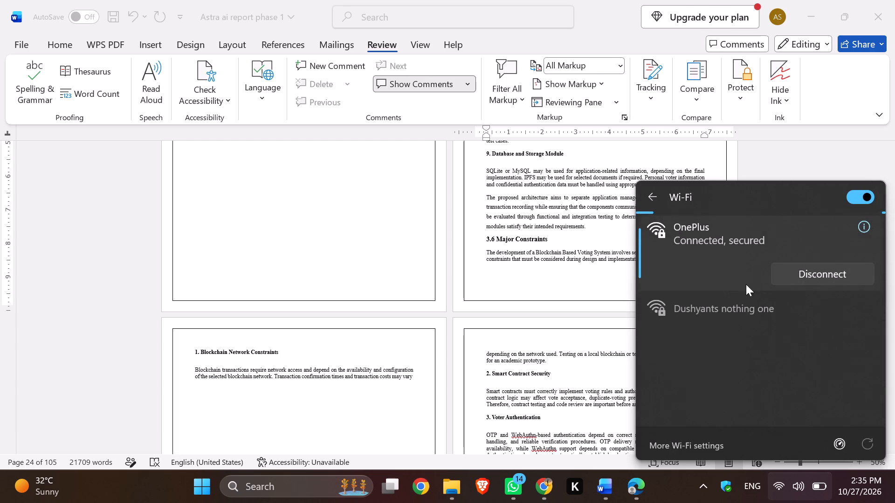
left_click(738, 316)
left_click(695, 303)
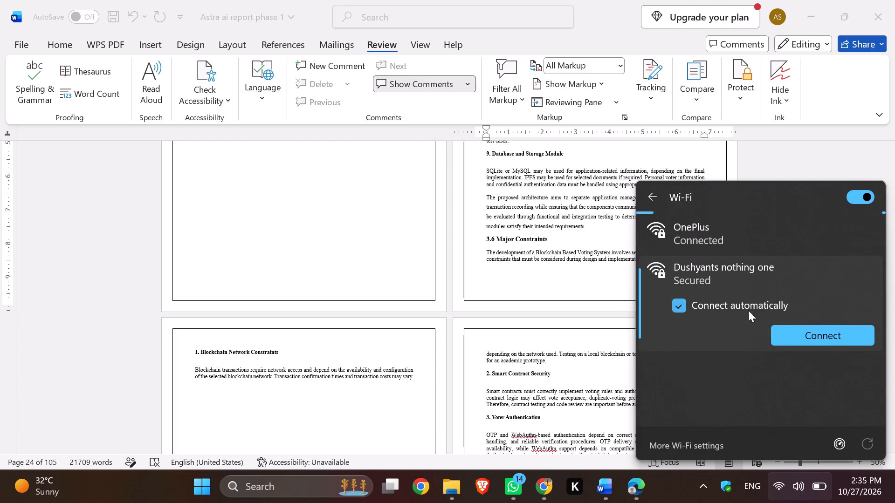
left_click(789, 326)
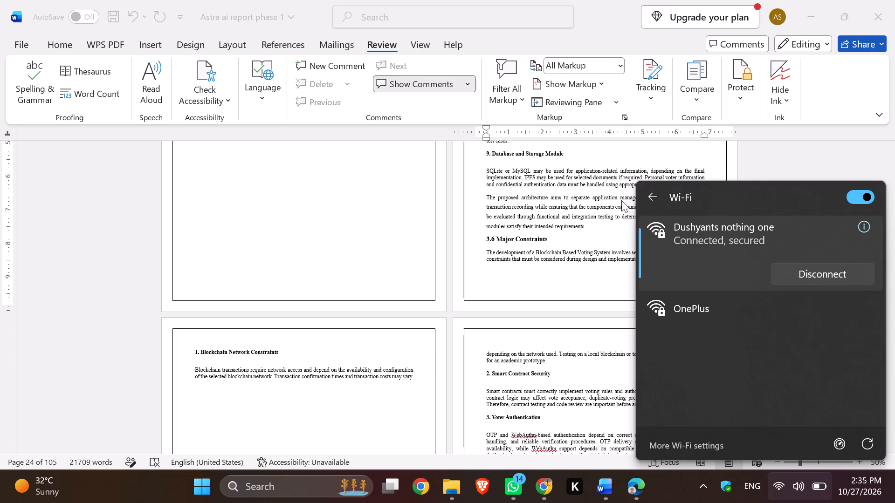
left_click(567, 284)
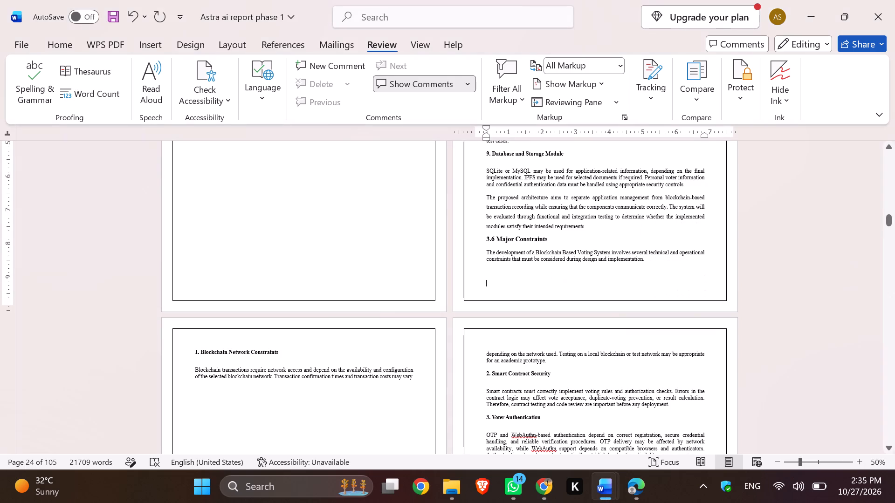
Delete the break after "transaction costs may vary" so the 1. Blockchain Network Constraints text continues on the same page.
scroll(407, 398, "up", 3)
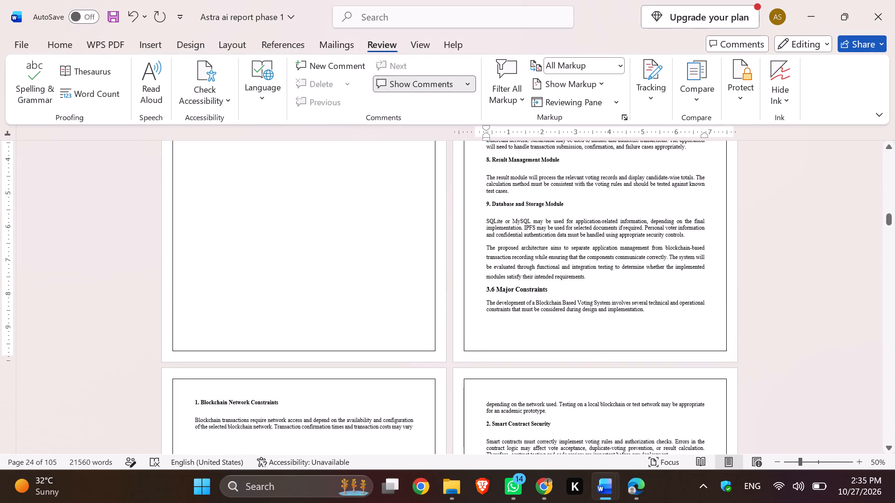
left_click(419, 428)
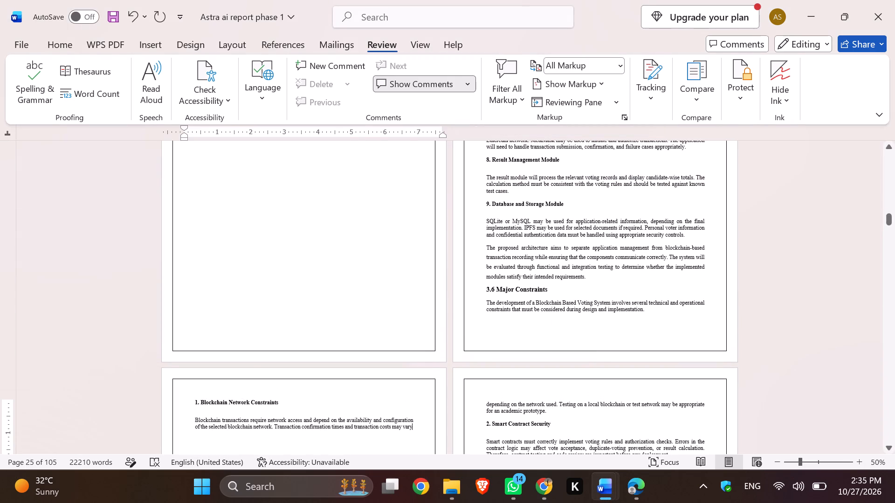
key("Delete")
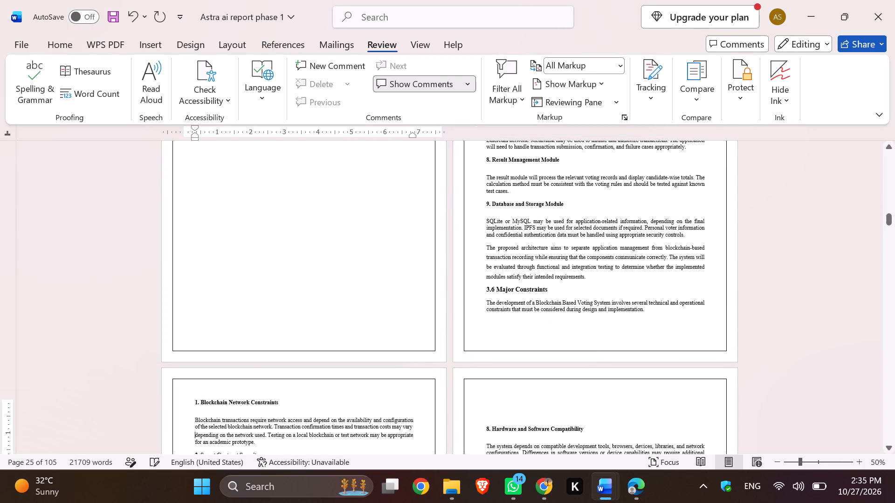
Remove the blank lines above the 8. Hardware and Software Compatibility heading at the top of its page.
scroll(484, 390, "up", 1)
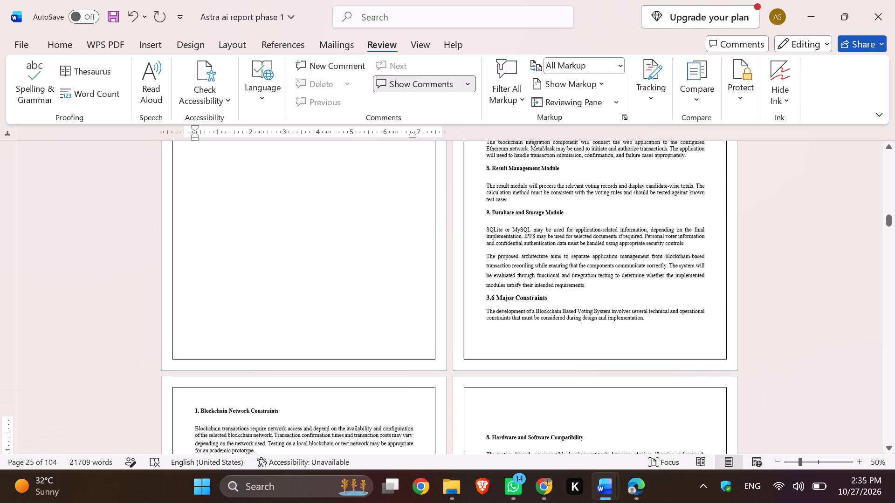
scroll(484, 388, "up", 2)
scroll(477, 375, "down", 13)
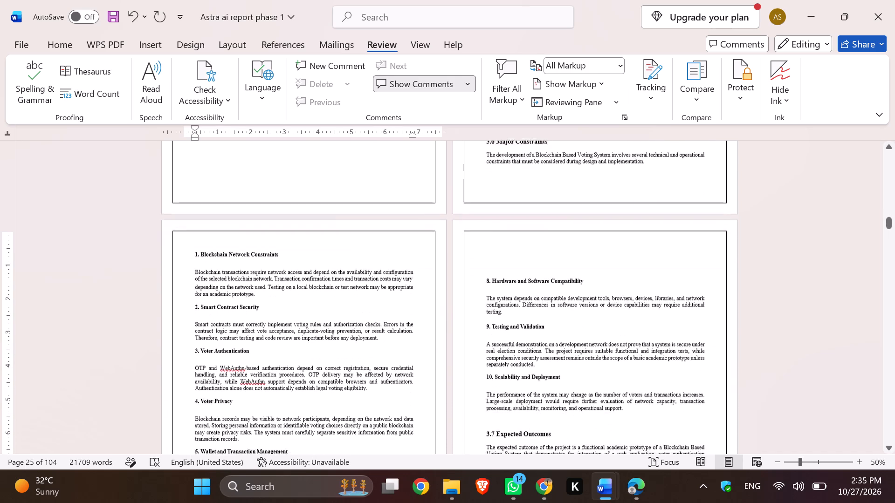
scroll(478, 364, "down", 8)
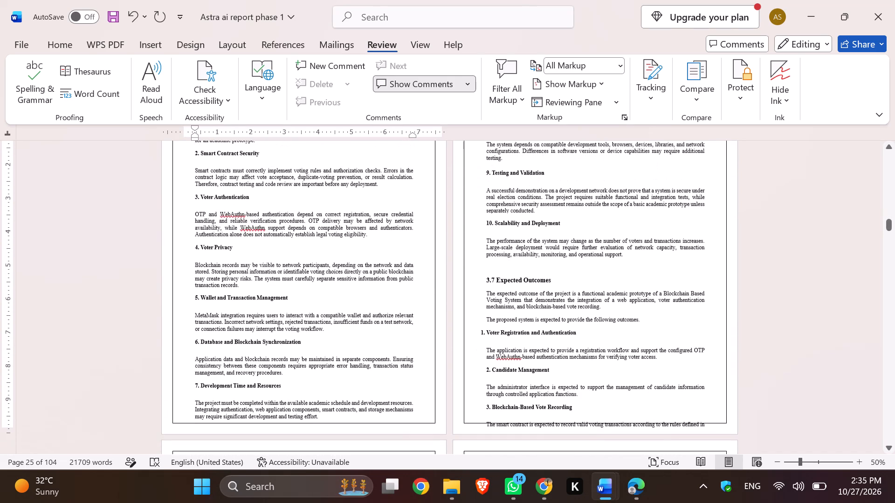
scroll(463, 349, "up", 5)
left_click(531, 201)
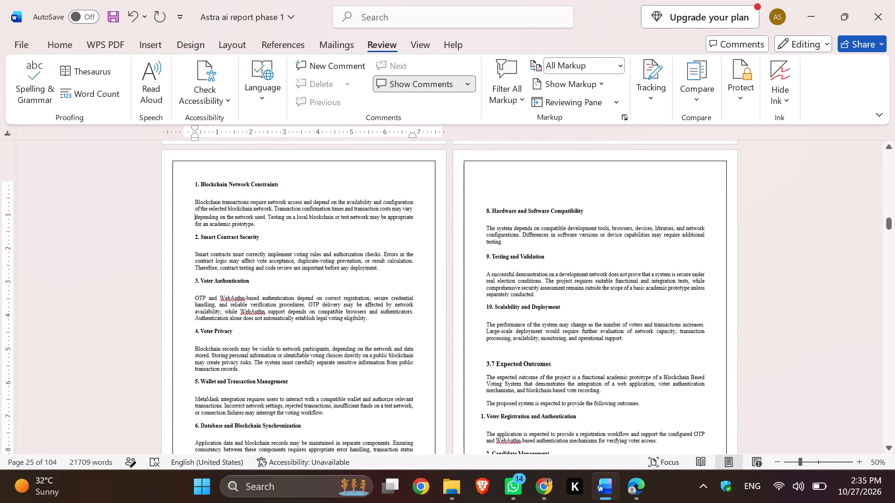
key("BackSpace")
key("BackSpace")
key("BackSpace")
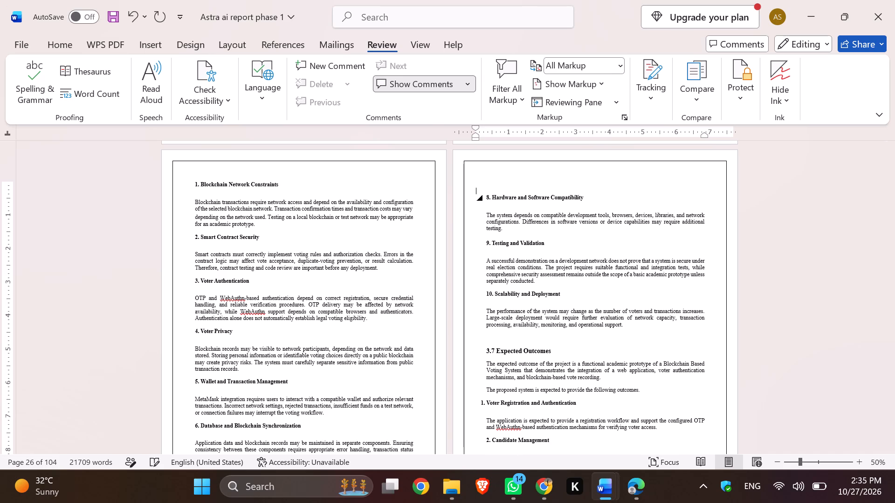
key("BackSpace")
key("BackSpace")
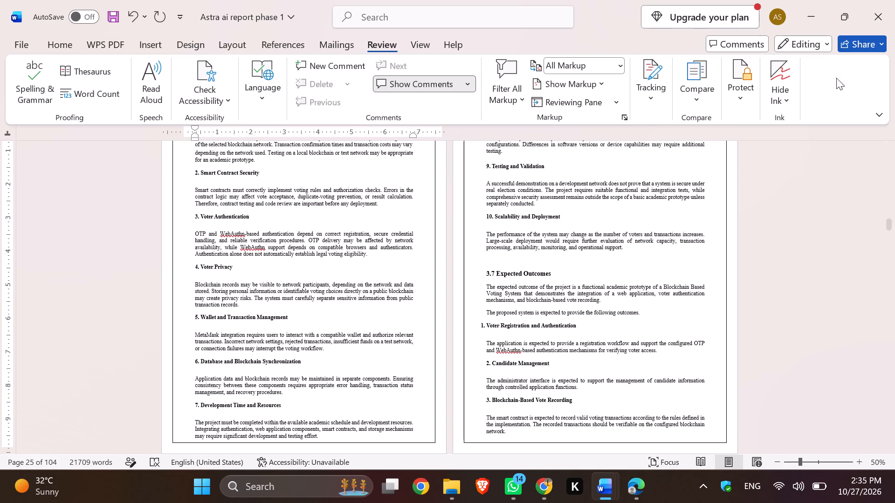
Delete the break after the 5. Result Generation heading so that its text follows directly on the same page.
scroll(523, 277, "down", 2)
scroll(530, 270, "up", 5)
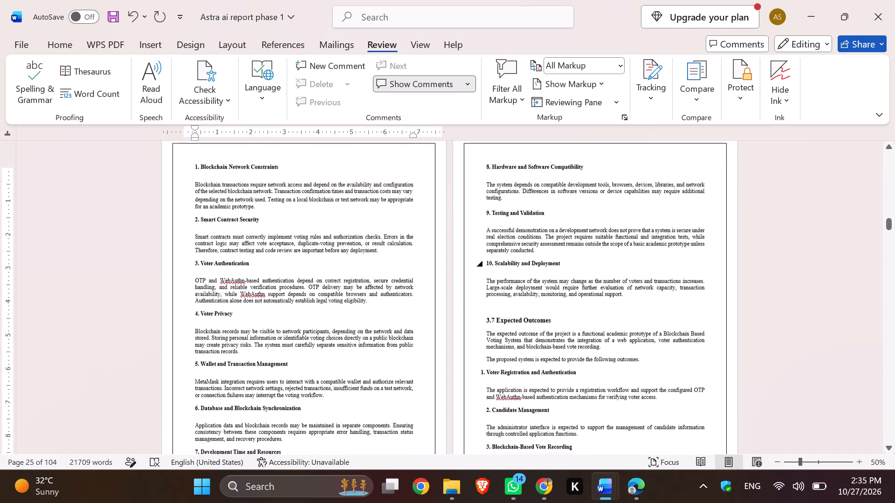
scroll(529, 258, "up", 3)
scroll(529, 255, "down", 10)
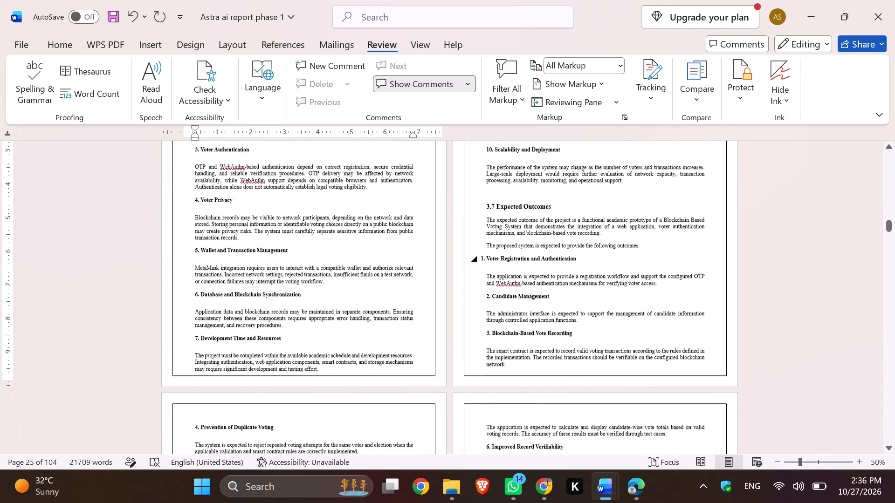
scroll(536, 255, "down", 3)
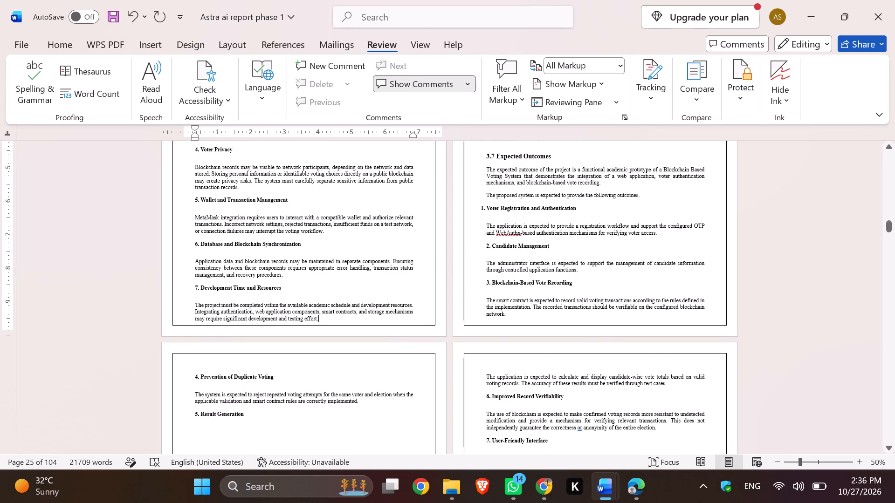
left_click(430, 325)
scroll(479, 309, "down", 5)
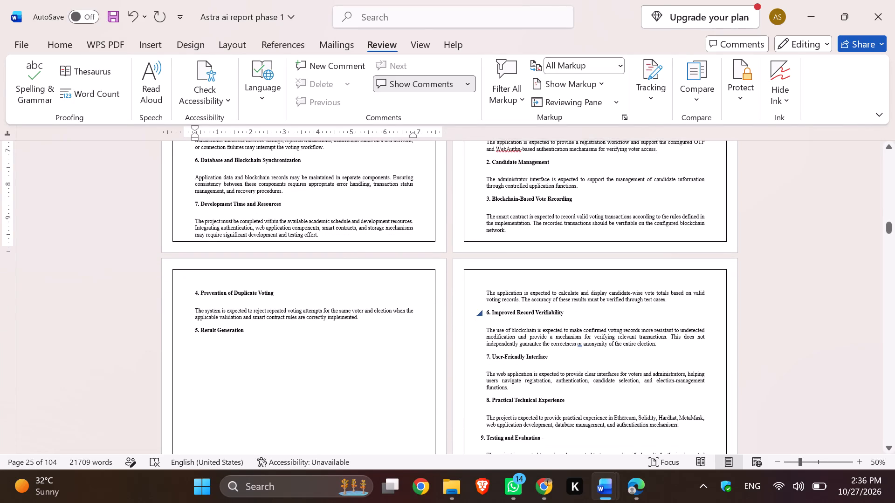
scroll(469, 307, "down", 3)
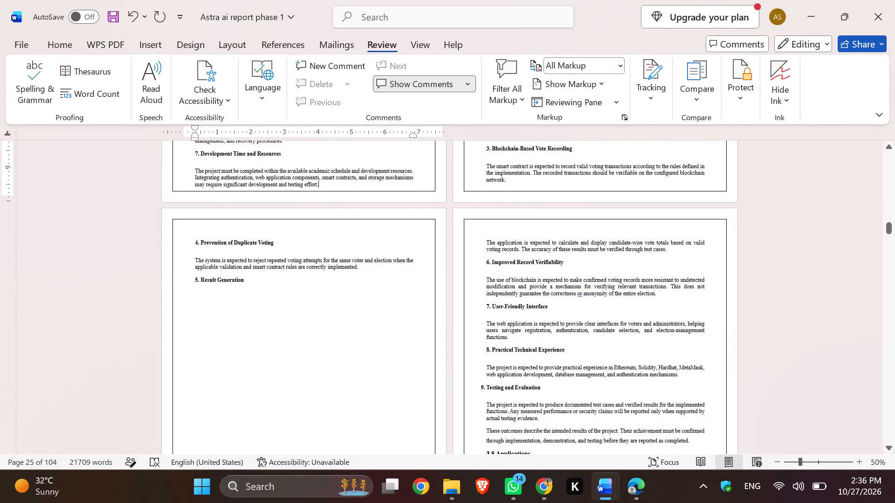
left_click(481, 243)
left_click(329, 289)
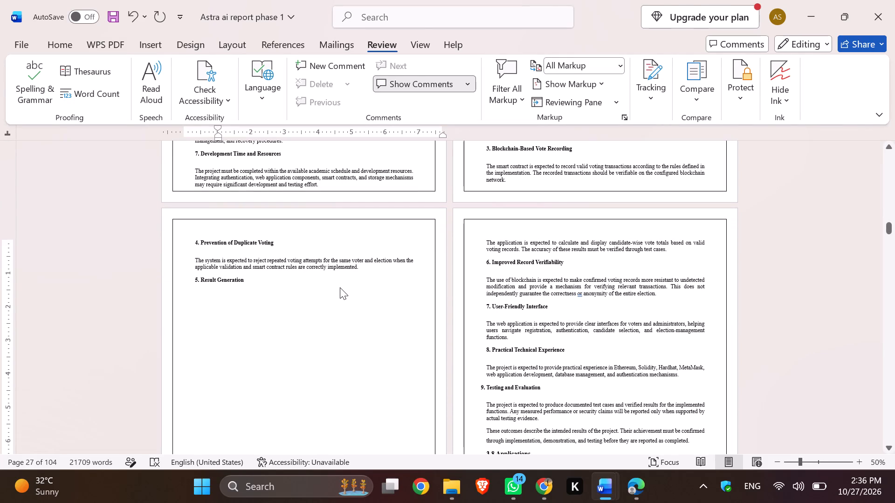
key("Delete")
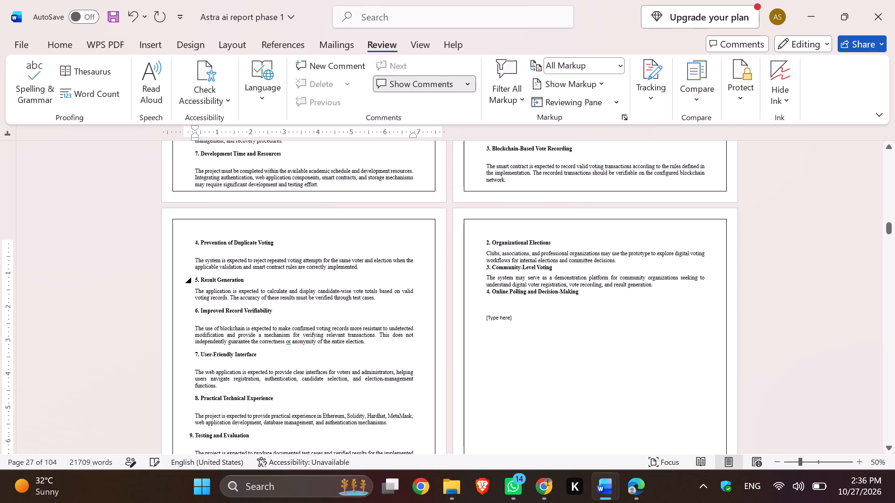
Delete the [Type here] placeholder below the 4. Online Polling and Decision-Making heading.
left_click_drag(515, 320, 513, 318)
left_click_drag(513, 318, 469, 316)
key("BackSpace")
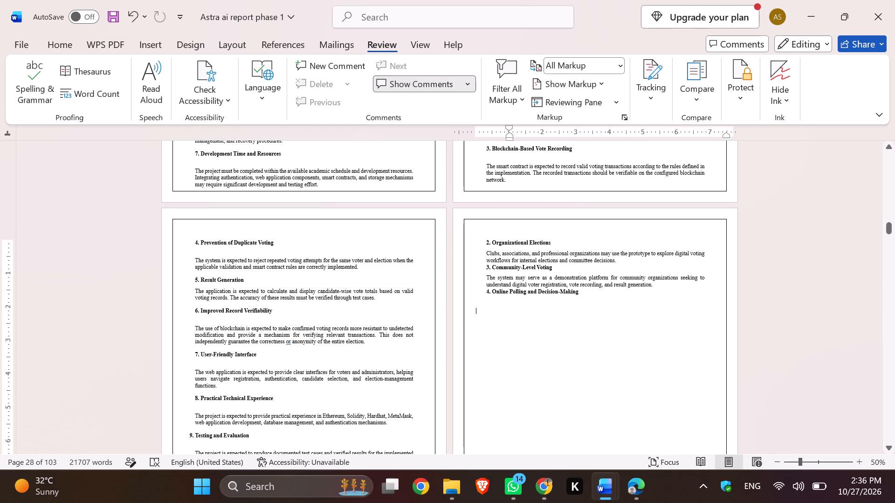
Add a blank line after the 3. Community-Level Voting text and another after the 2. Organizational Elections text.
left_click(668, 285)
key("Return")
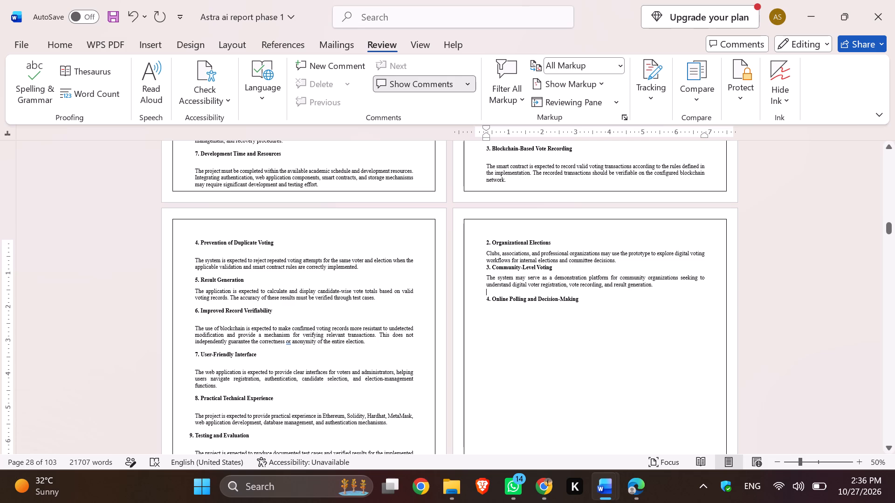
left_click(622, 263)
key("Return")
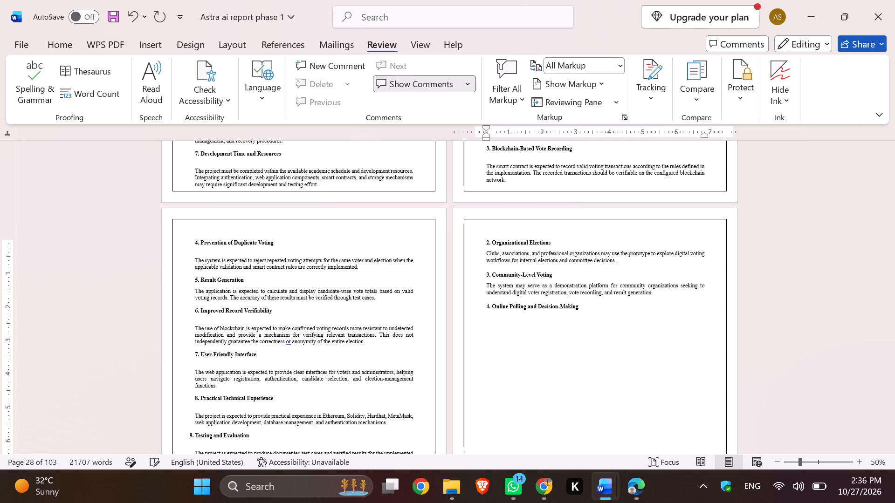
Delete the empty lines after the 4. Online Polling and Decision-Making heading, undoing the deletion that joins the following text to it.
scroll(578, 317, "up", 3)
scroll(574, 307, "down", 6)
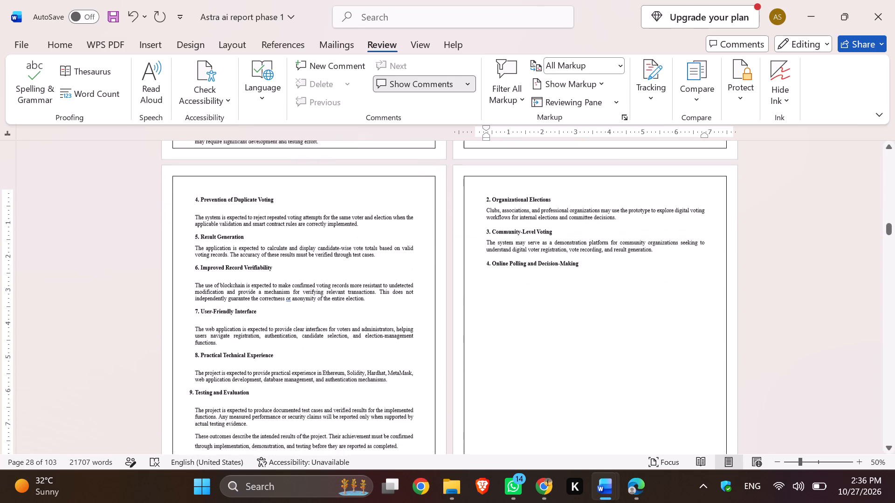
scroll(581, 292, "down", 9)
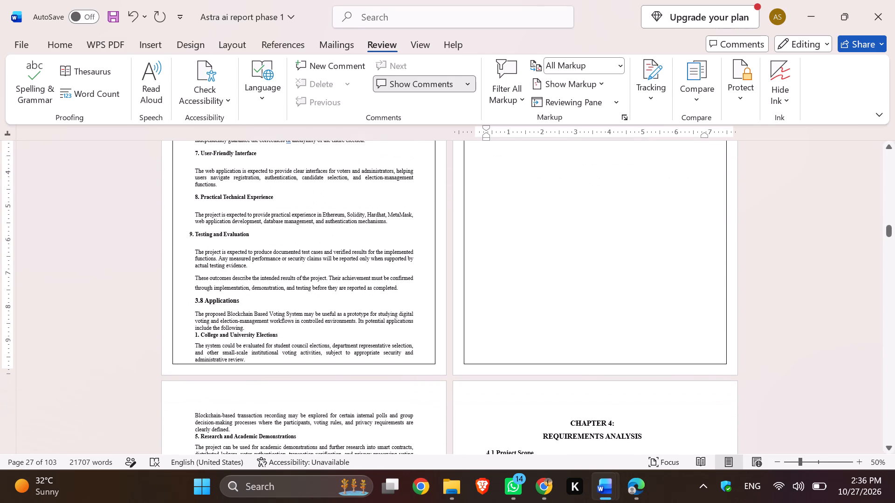
scroll(583, 283, "down", 3)
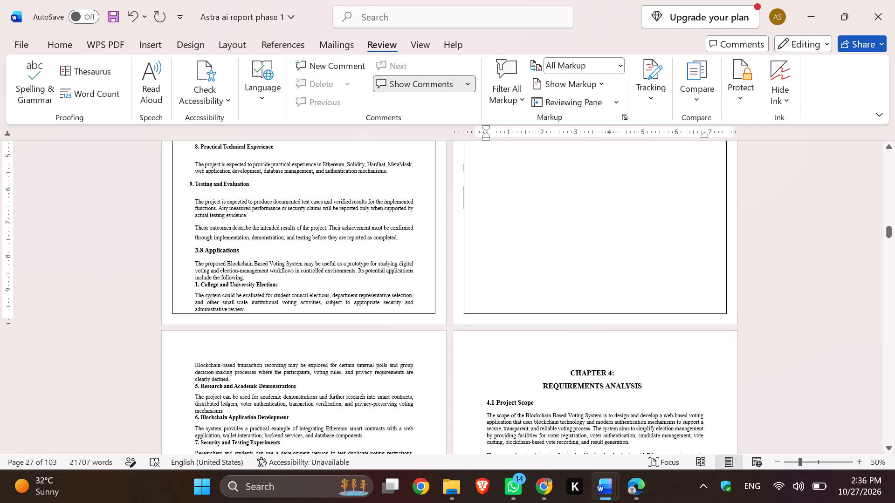
scroll(583, 279, "down", 1)
scroll(583, 279, "up", 8)
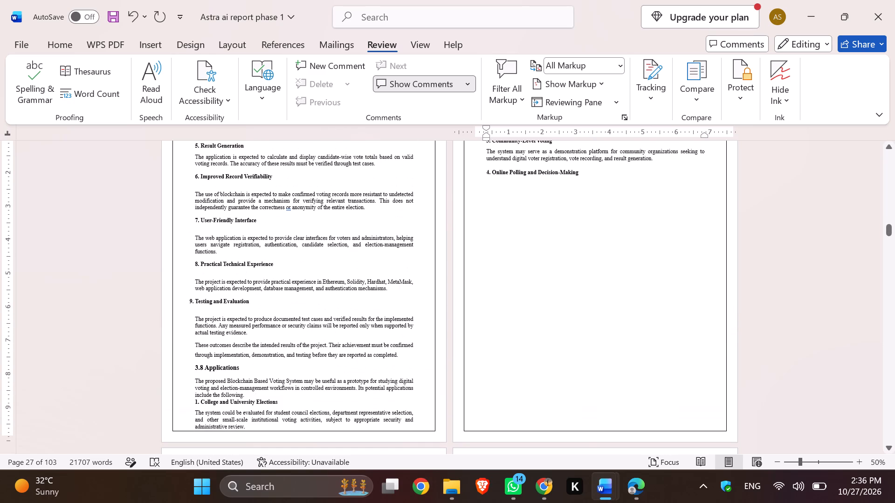
scroll(515, 332, "down", 1)
left_click(633, 180)
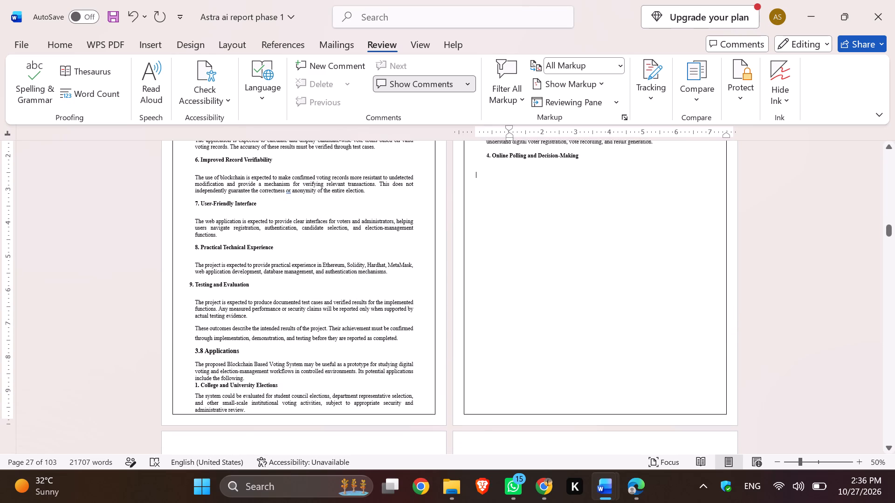
left_click(609, 157)
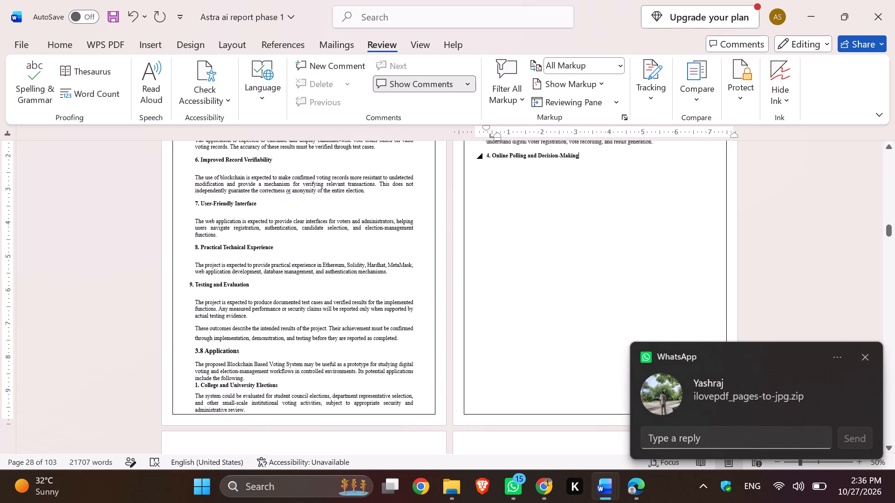
key("Delete")
key("Delete")
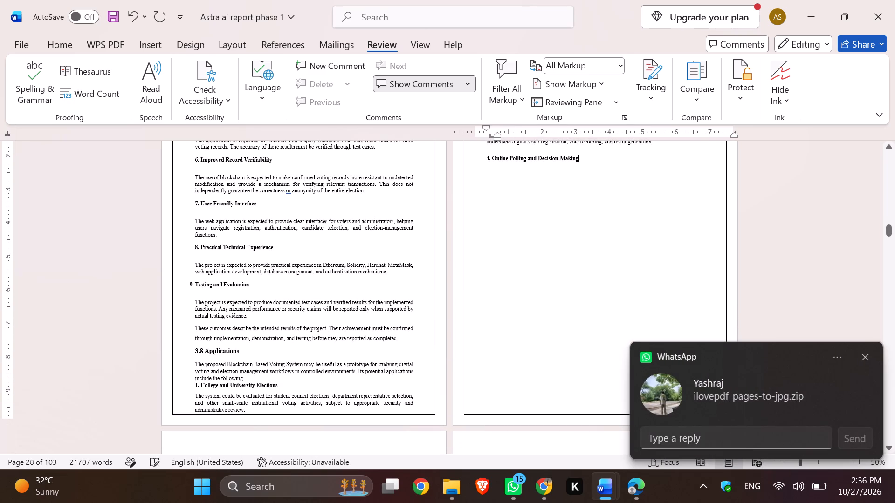
key("Delete")
key("Delete")
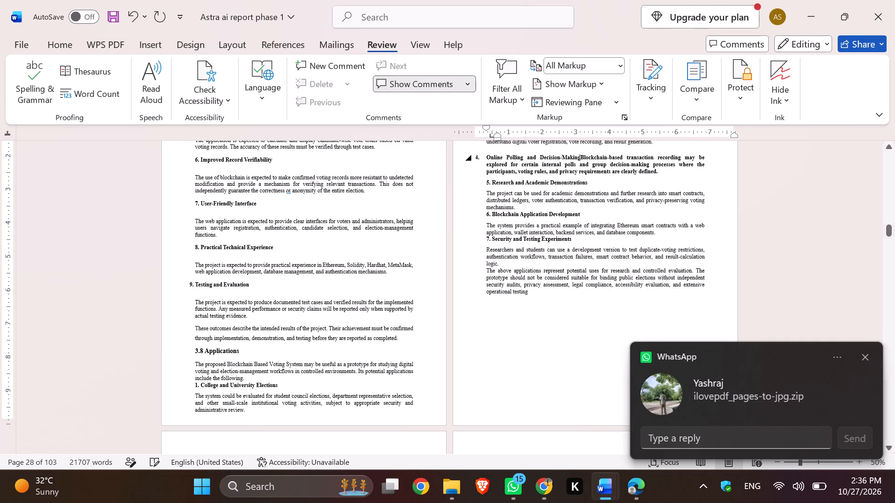
key("ctrl+z")
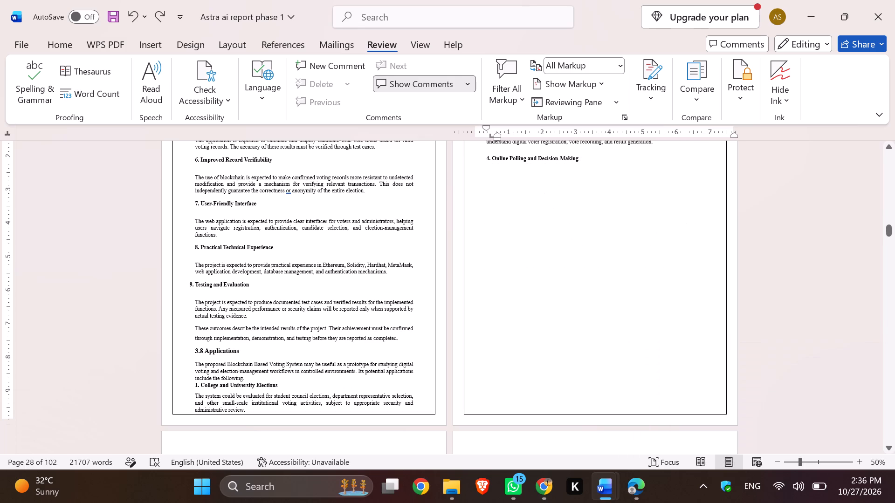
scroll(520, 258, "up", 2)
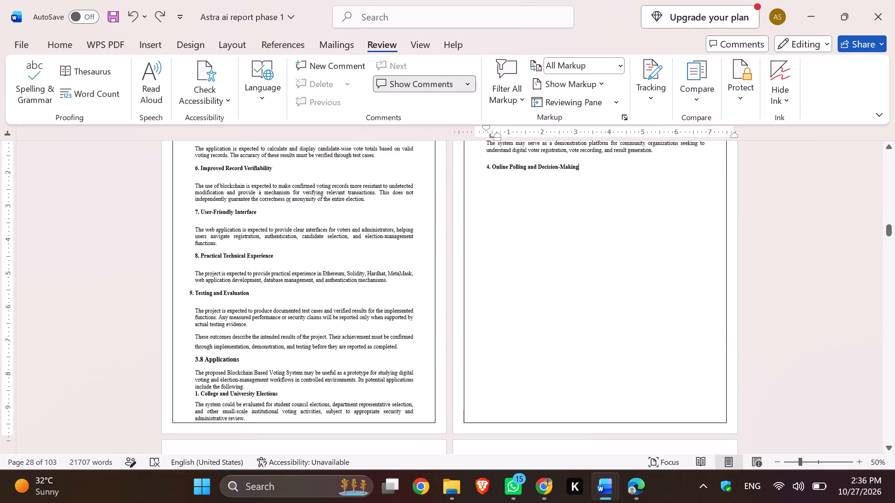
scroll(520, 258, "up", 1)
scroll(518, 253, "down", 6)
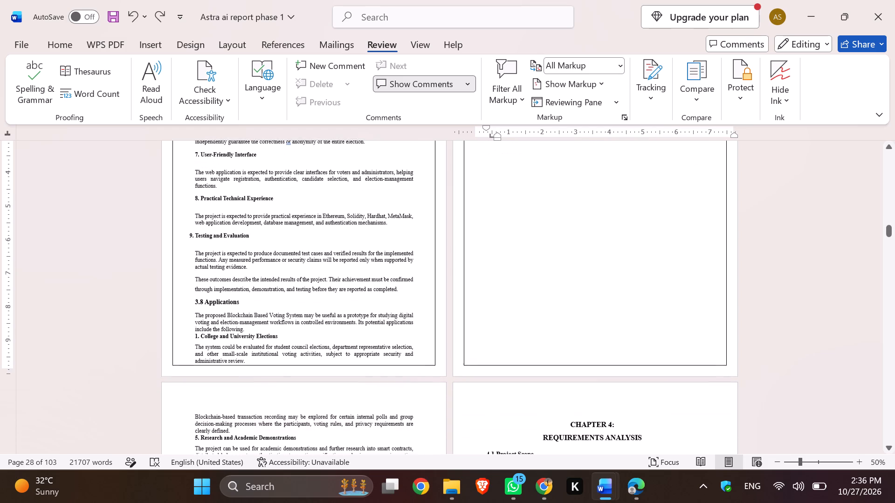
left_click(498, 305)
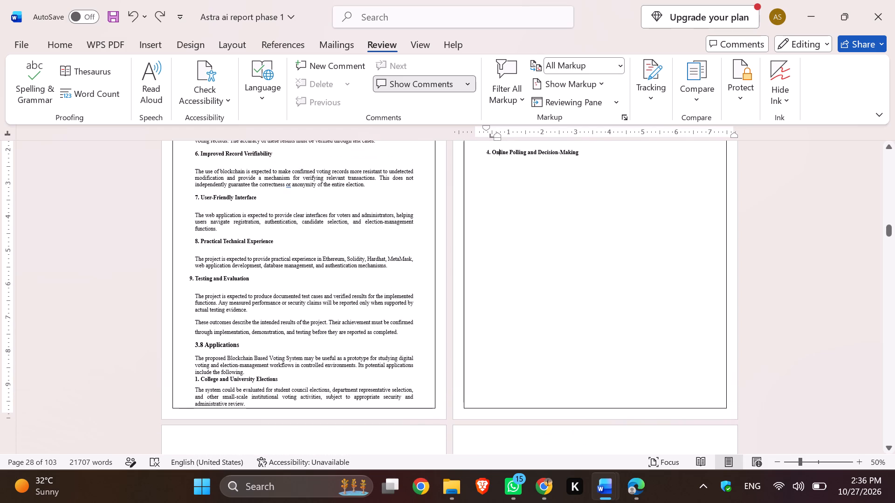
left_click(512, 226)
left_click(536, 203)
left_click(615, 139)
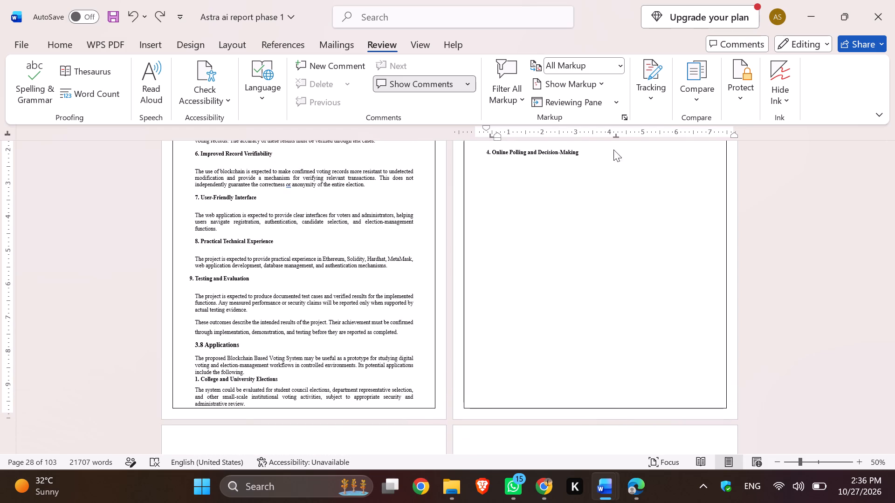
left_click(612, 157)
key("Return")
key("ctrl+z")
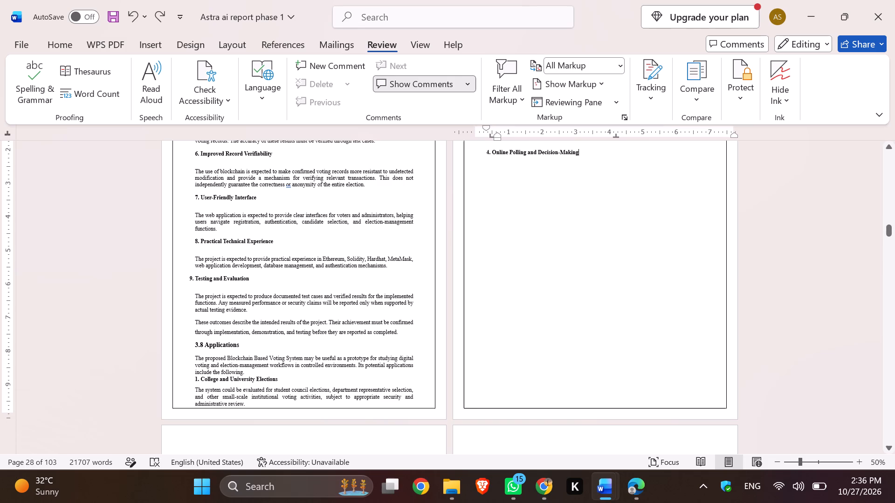
Delete the break after the 4. Online Polling and Decision-Making heading and start its following text on a new line below it.
key("Delete")
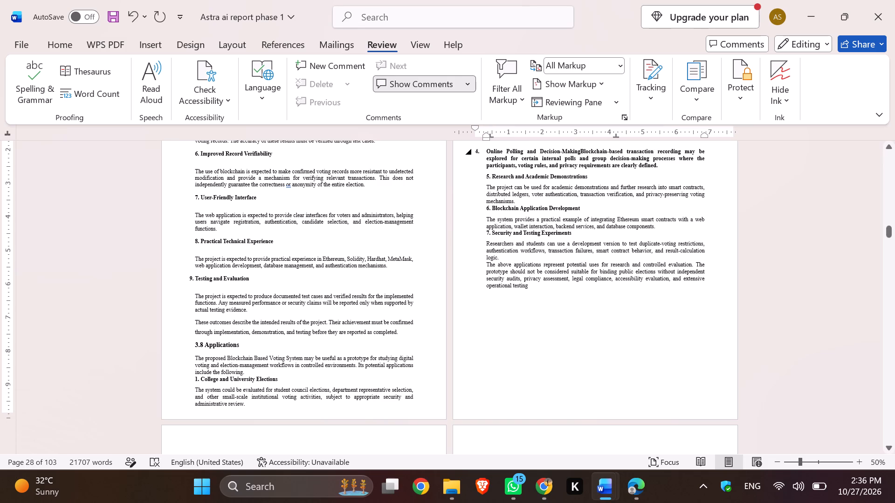
key("Return")
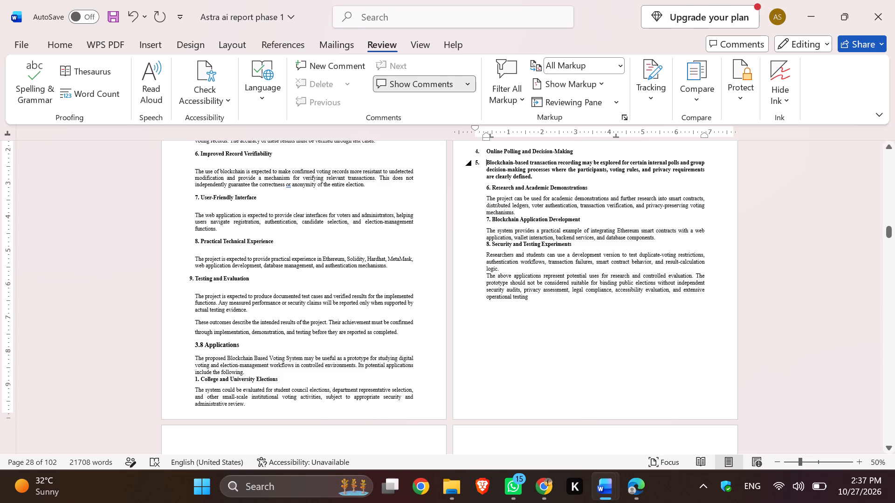
Remove the bold formatting and the list number from the Blockchain-based transaction recording paragraph under the Online Polling and Decision-Making heading.
left_click_drag(535, 178, 482, 162)
left_click(490, 136)
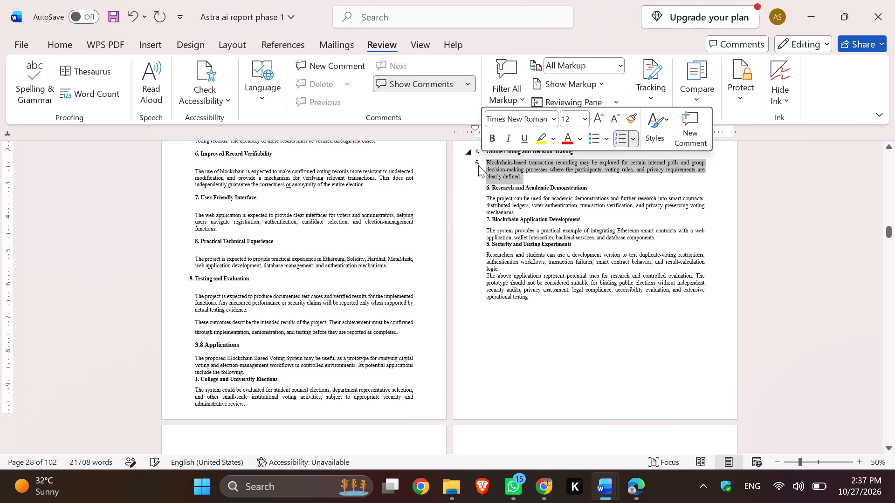
left_click(478, 163)
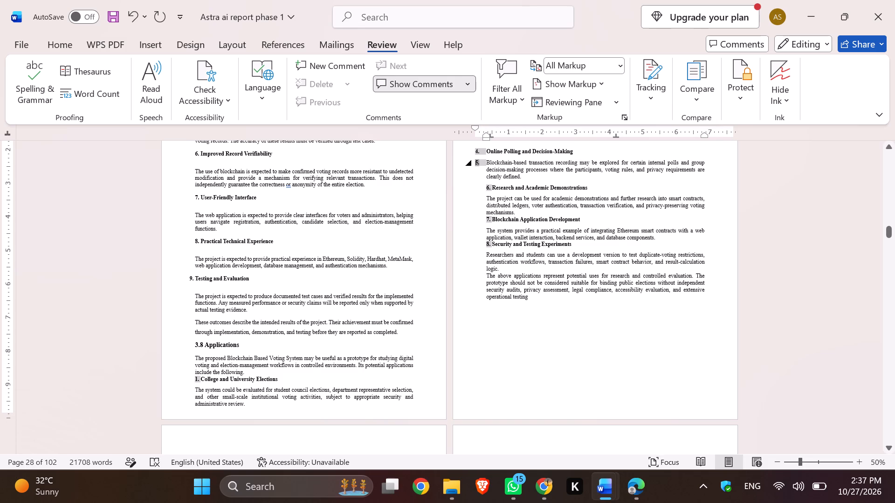
left_click(483, 160)
left_click(482, 161)
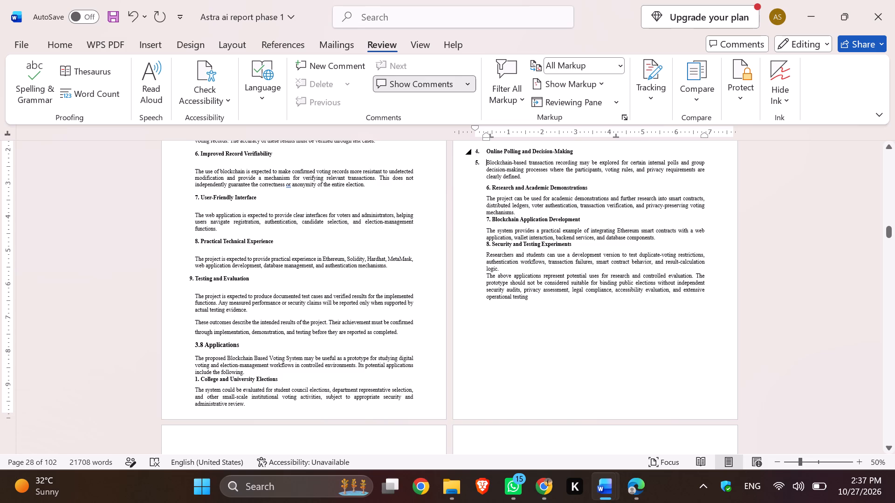
left_click(477, 164)
key("BackSpace")
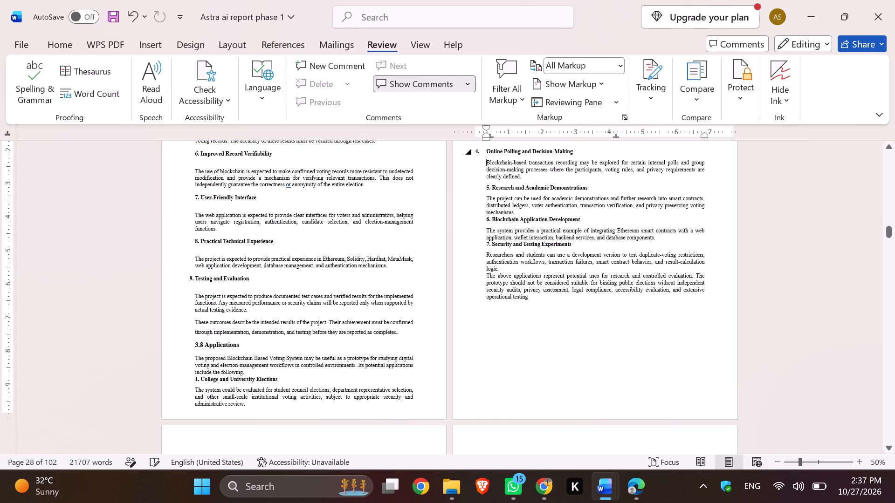
Replace the list number of the Online Polling and Decision-Making heading with 5.
left_click(477, 150)
key("BackSpace")
key("5")
key("period")
key("space")
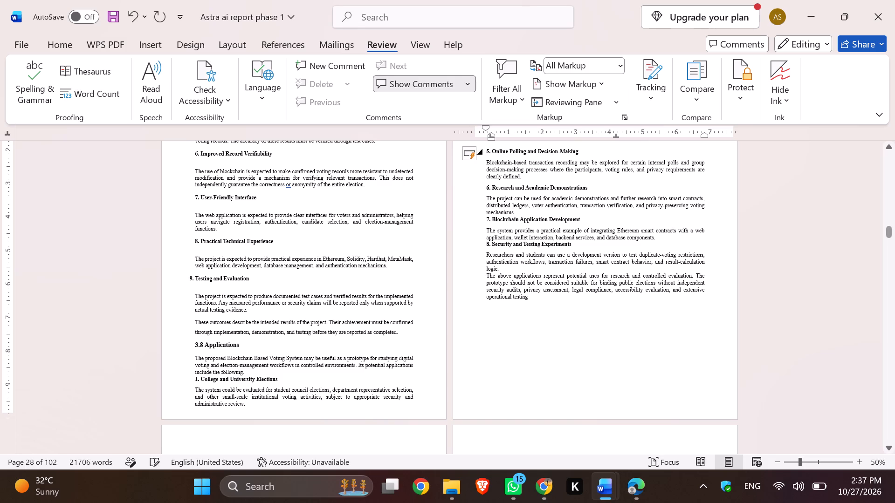
Add a blank line after the 7. Blockchain Application Development text and another after the 6. Research and Academic Demonstrations text.
scroll(462, 240, "up", 1)
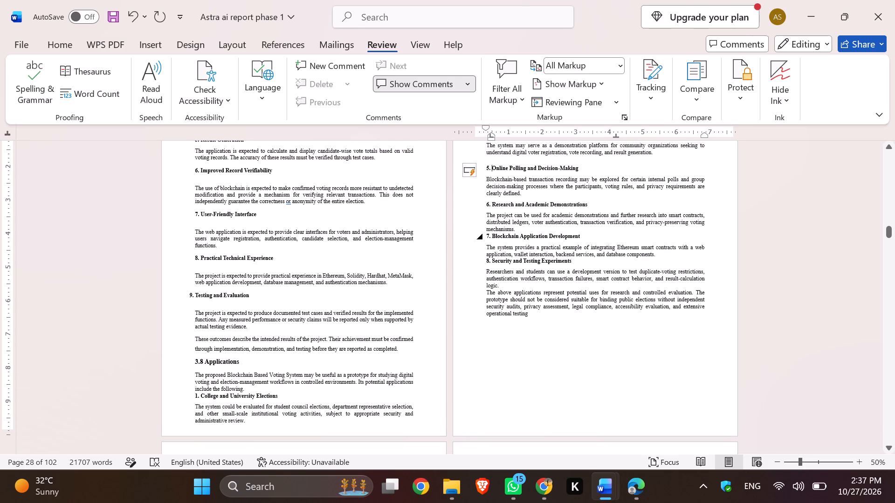
left_click(667, 255)
key("Return")
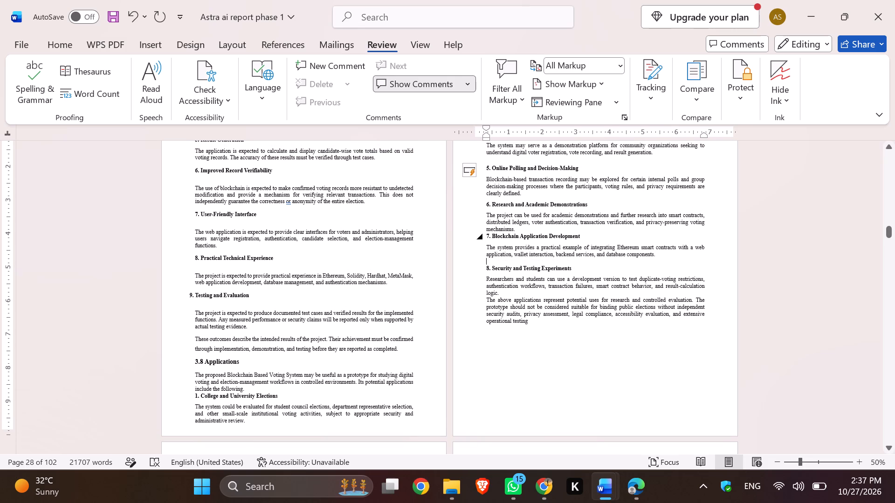
left_click(527, 230)
key("Return")
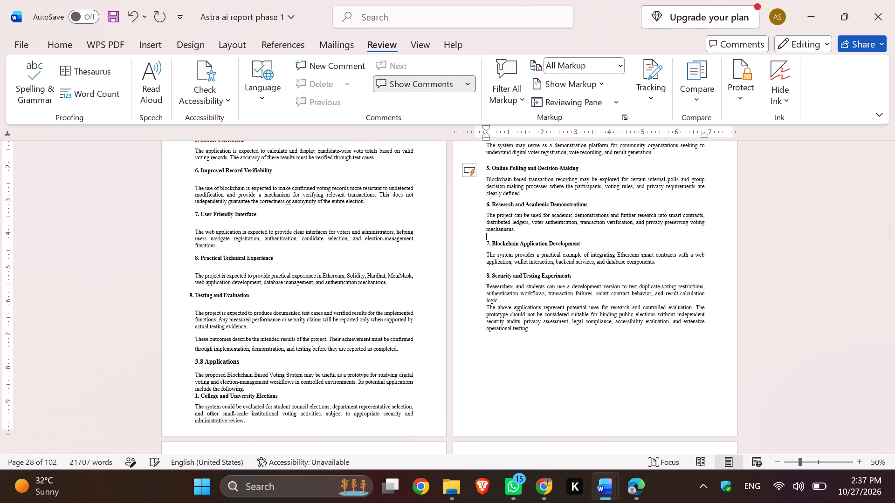
scroll(574, 265, "up", 2)
scroll(574, 265, "down", 2)
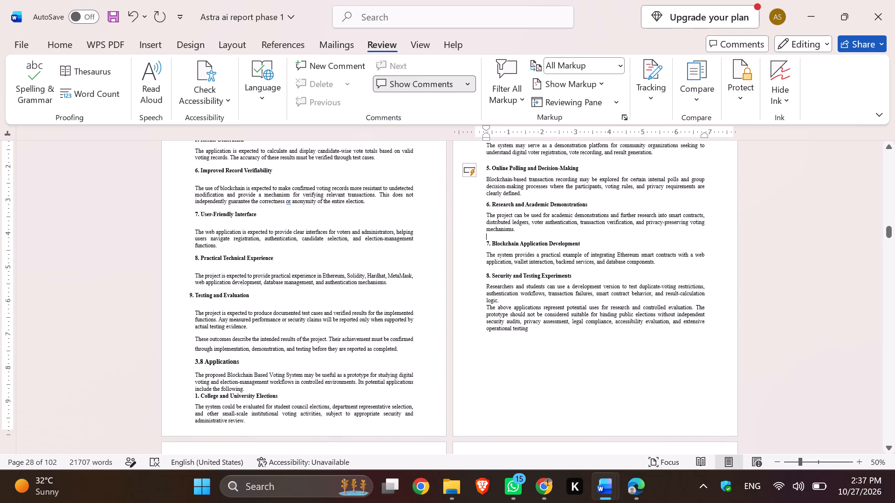
Delete the empty lines above the CHAPTER 4: REQUIREMENTS ANALYSIS heading so it starts at the top of its page.
scroll(571, 260, "down", 13)
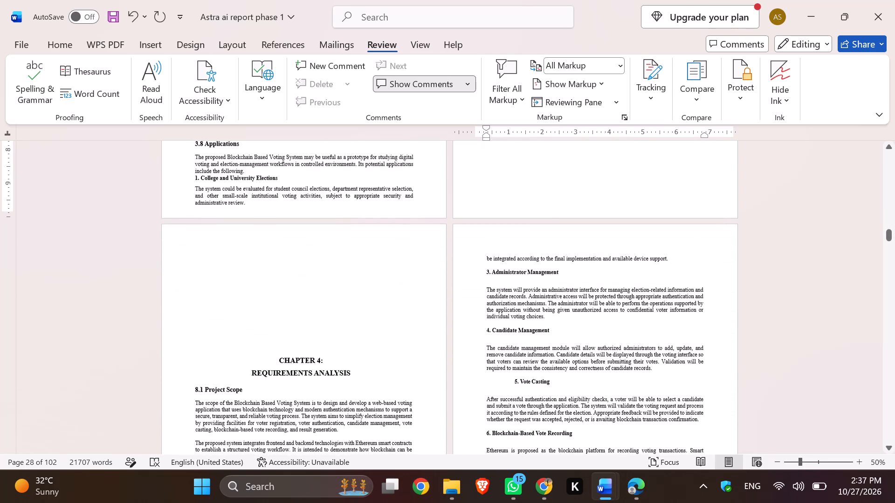
left_click(268, 325)
left_click(250, 345)
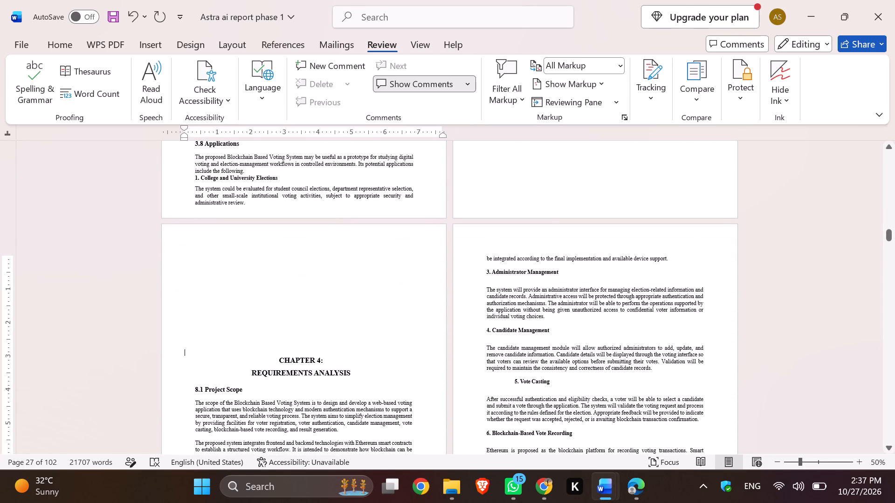
key("BackSpace")
key("BackSpace")
key("BackSpace")
key("BackSpace")
key("BackSpace")
key("BackSpace")
key("BackSpace")
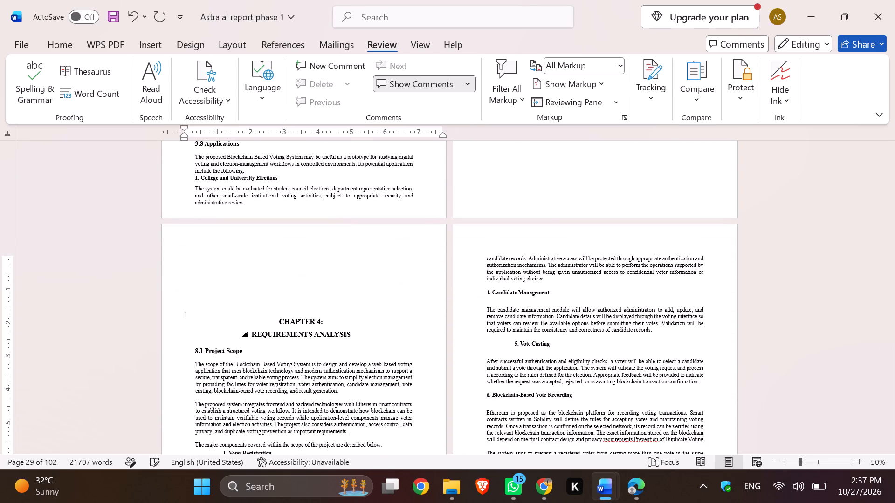
key("BackSpace")
key("BackSpace")
key("BackSpace")
key("BackSpace")
key("BackSpace")
key("BackSpace")
key("BackSpace")
key("BackSpace")
key("BackSpace")
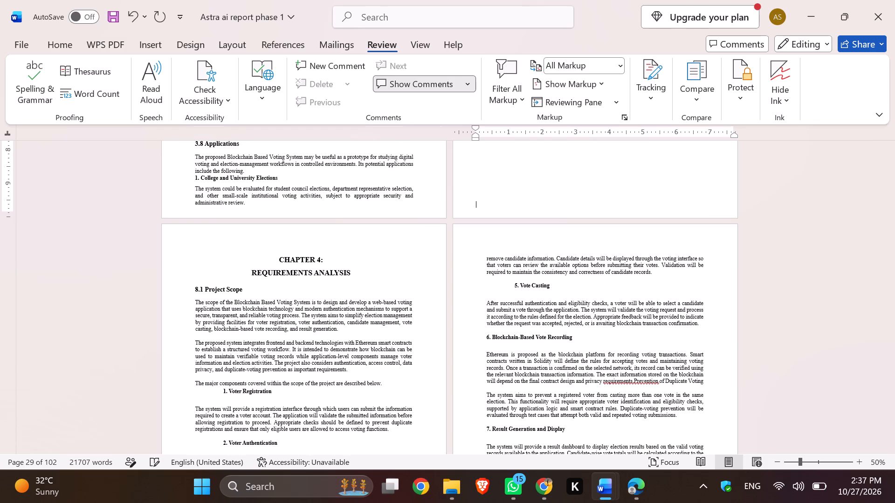
Remove surplus empty lines at the end of the page just before Chapter 4, below the 3.8 Applications text.
key("BackSpace")
key("BackSpace")
key("BackSpace")
key("BackSpace")
key("BackSpace")
key("BackSpace")
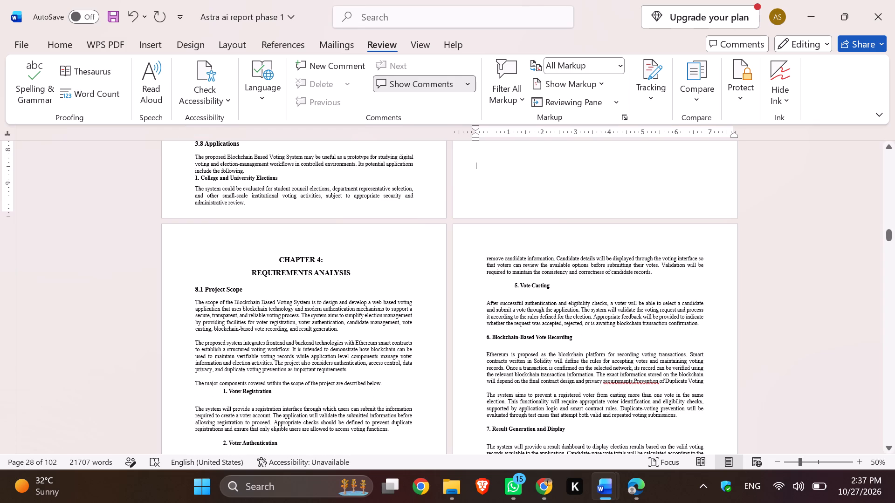
Reduce the indent of the 1. Voter Registration heading under 8.1 Project Scope to line up with the body text.
scroll(322, 342, "up", 1)
scroll(260, 336, "down", 3)
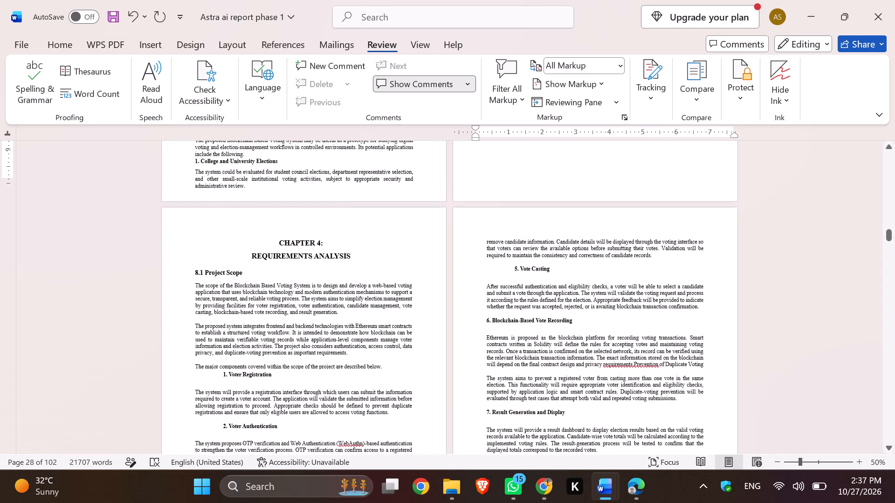
left_click(216, 358)
left_click(219, 357)
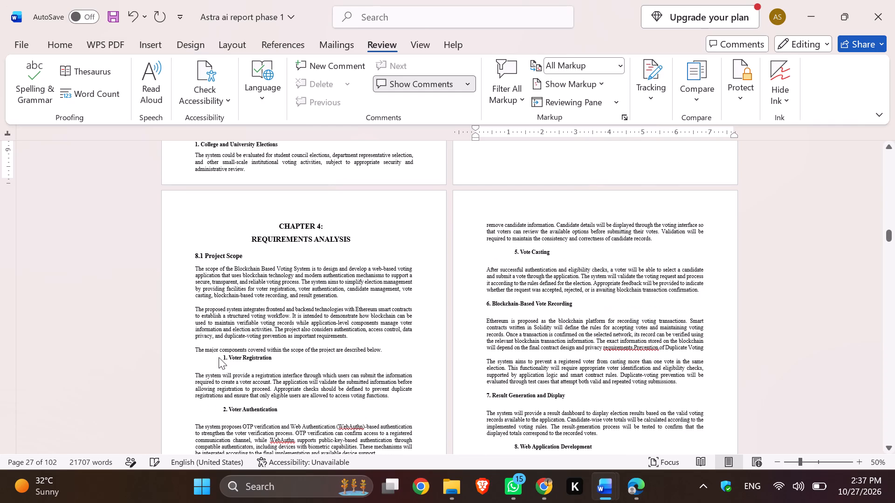
left_click(222, 357)
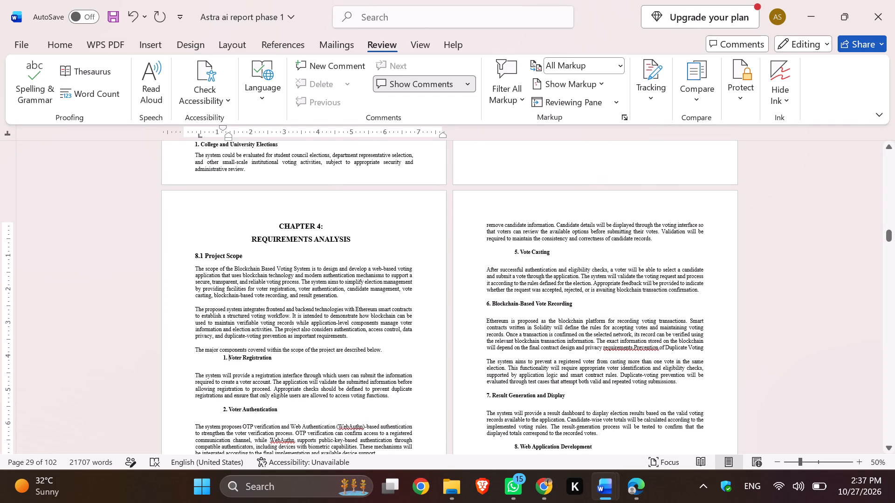
key("Left")
key("Left")
left_click(227, 356)
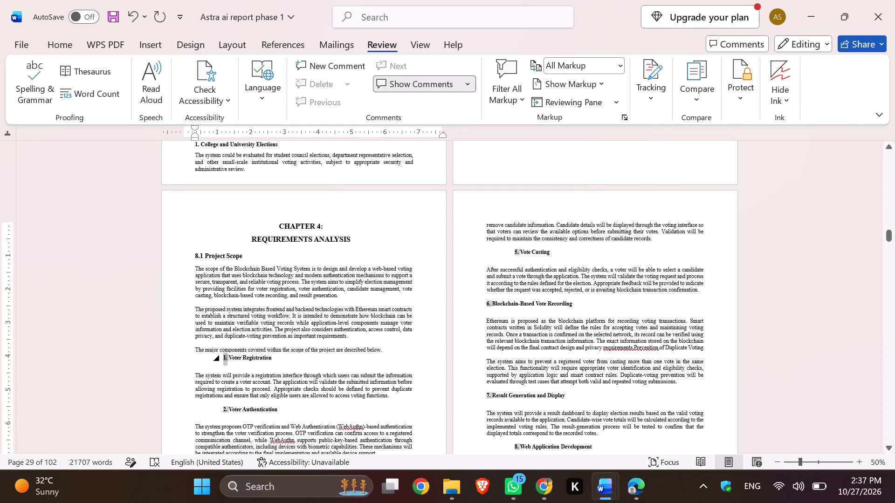
left_click_drag(228, 136, 221, 136)
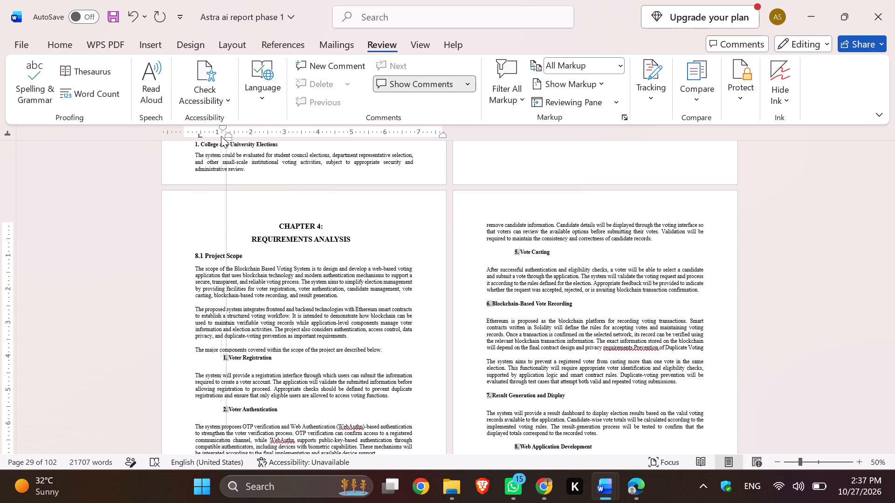
left_click_drag(221, 136, 195, 138)
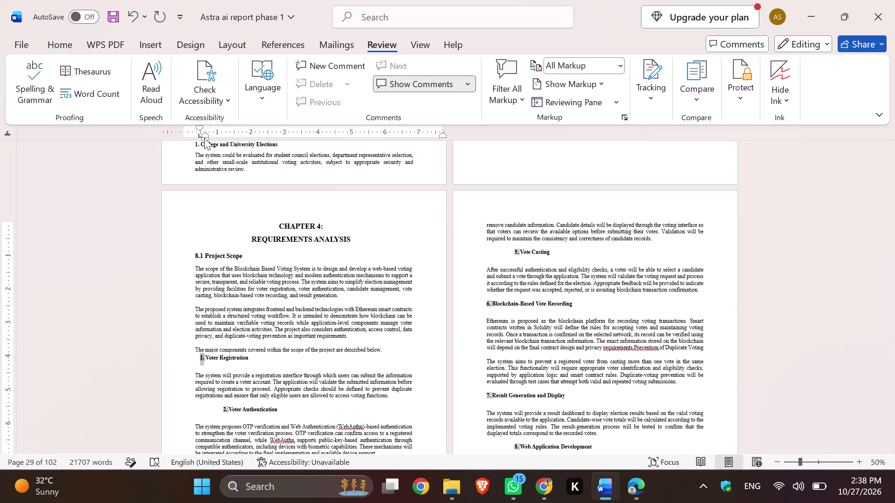
left_click_drag(205, 136, 196, 141)
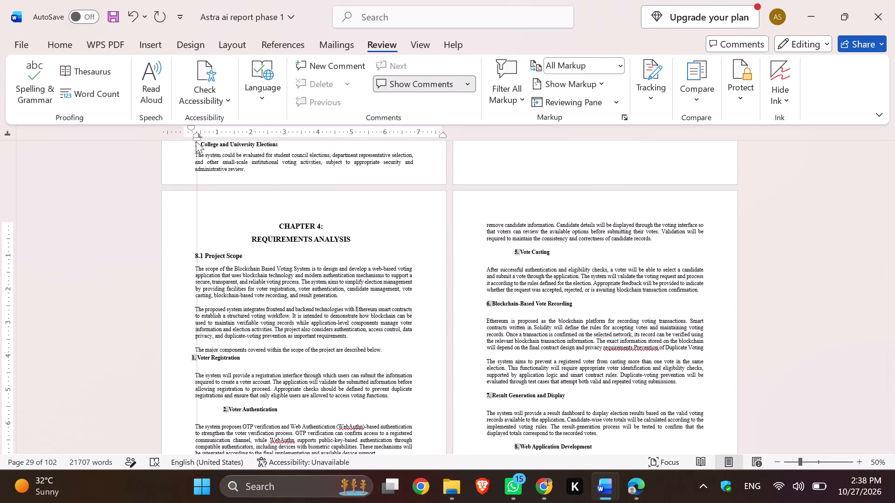
left_click_drag(196, 141, 207, 147)
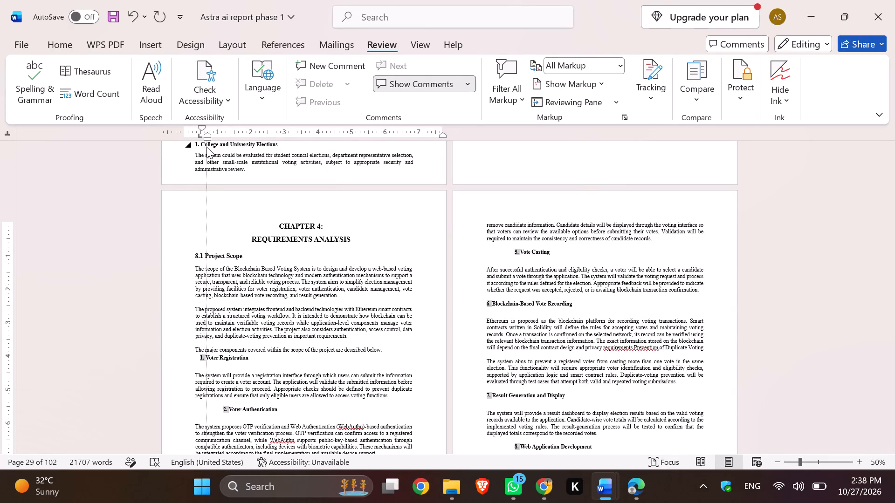
left_click_drag(207, 147, 199, 147)
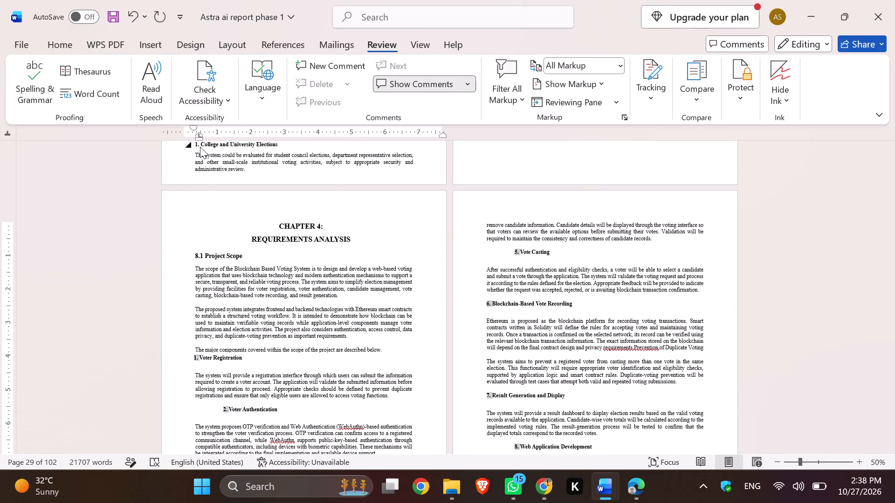
Add a blank line between the project scope's "major components" sentence and the 1. Voter Registration heading.
left_click(382, 353)
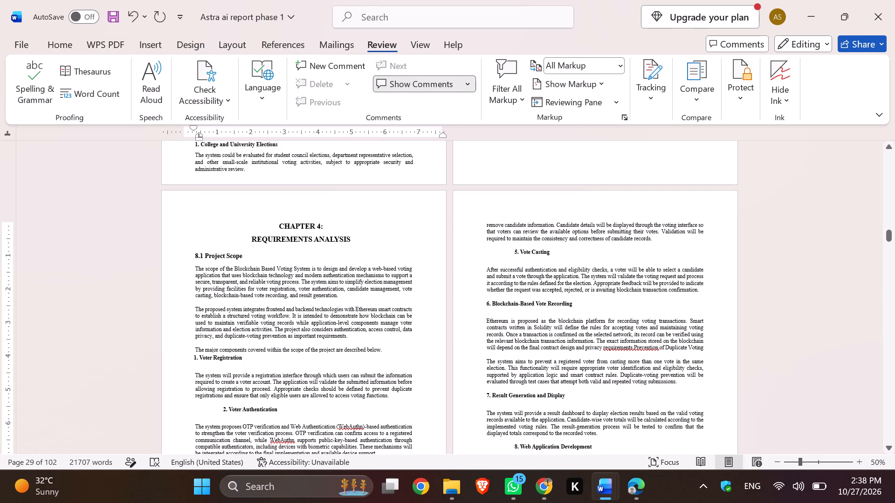
left_click(388, 350)
key("Return")
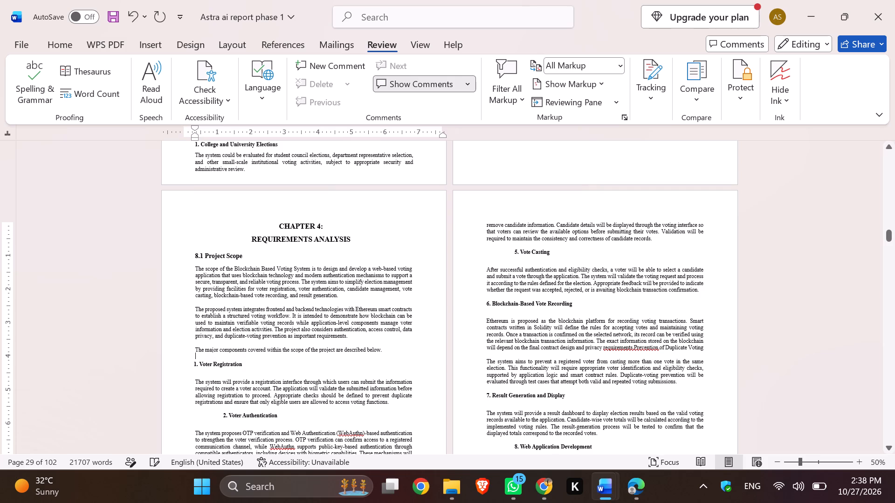
Reduce the indent of the 2. Voter Authentication heading so its number lines up with the body text.
left_click(224, 414)
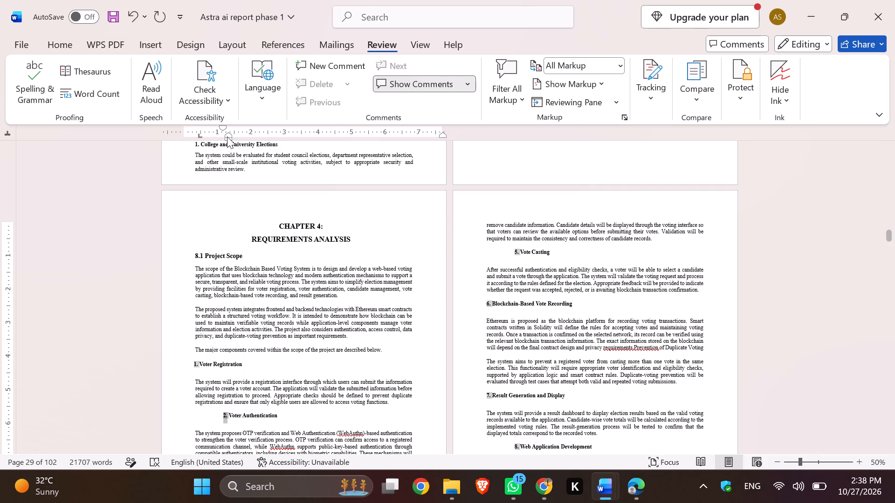
left_click_drag(227, 136, 195, 147)
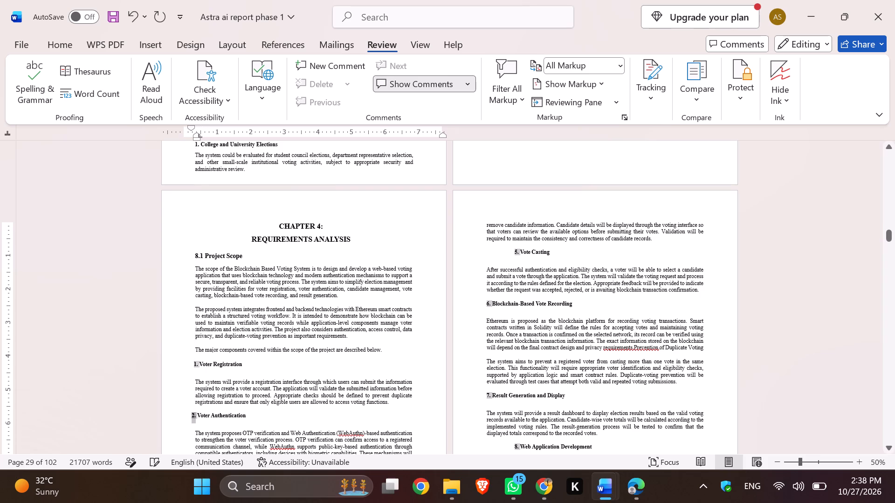
left_click(195, 139)
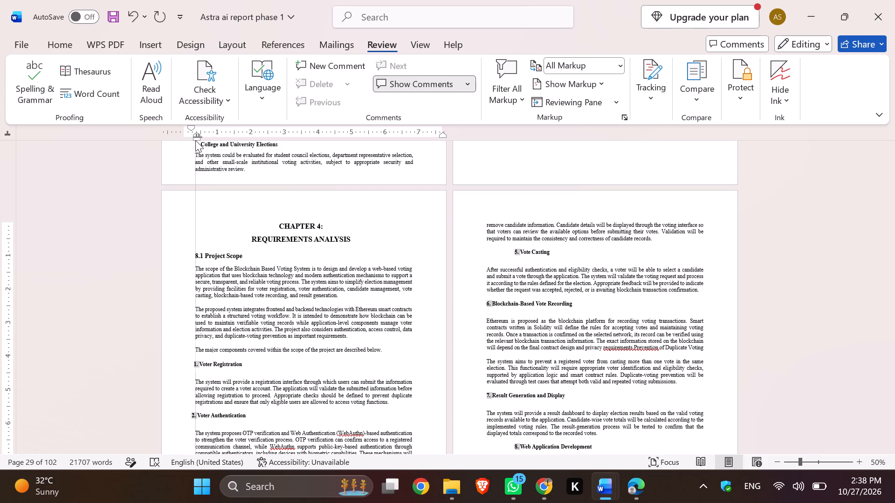
left_click(195, 136)
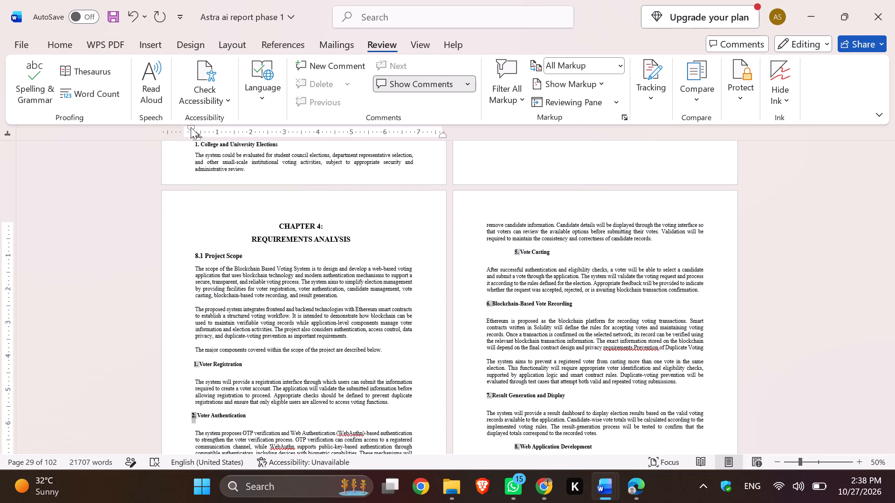
left_click(190, 127)
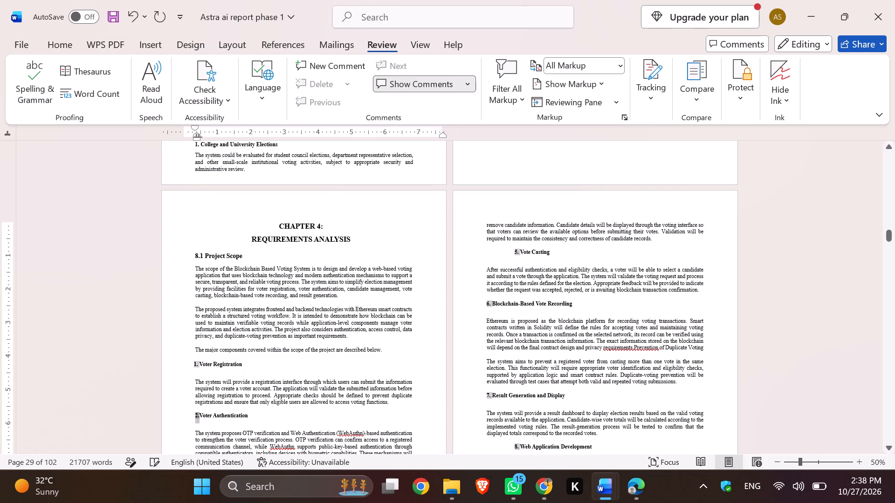
Move the first-line indent of the 8. Web Application Development heading back to the body text's left edge.
scroll(241, 340, "up", 2)
scroll(240, 340, "down", 7)
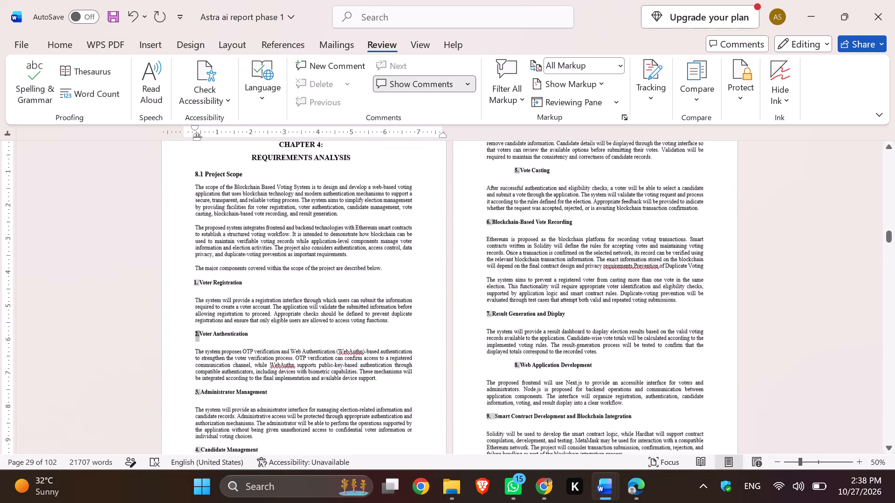
scroll(239, 319, "down", 4)
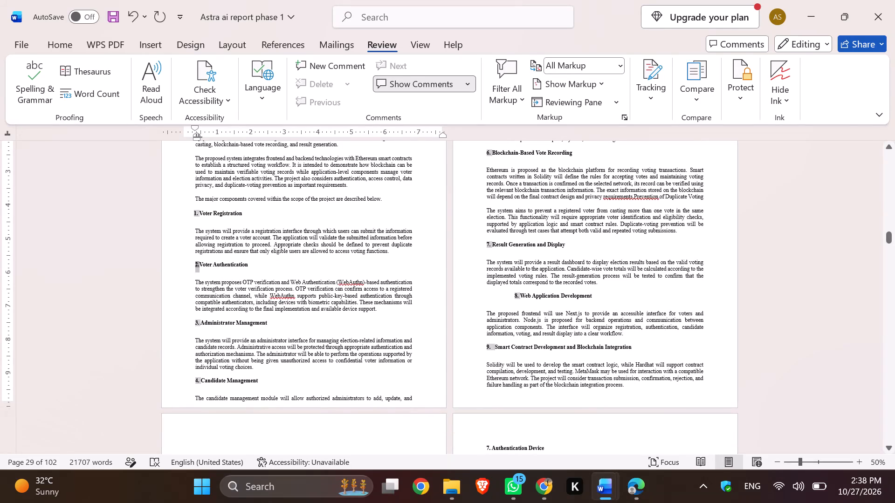
left_click(516, 298)
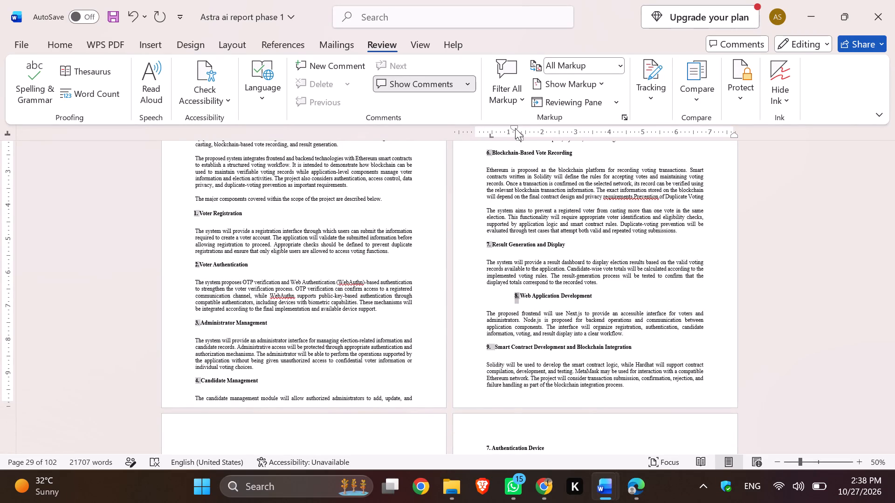
left_click_drag(514, 127, 486, 133)
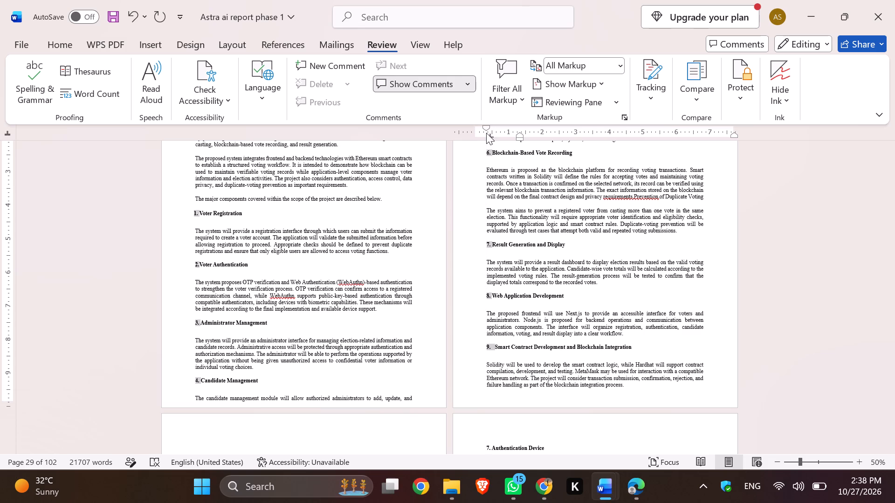
left_click(593, 295)
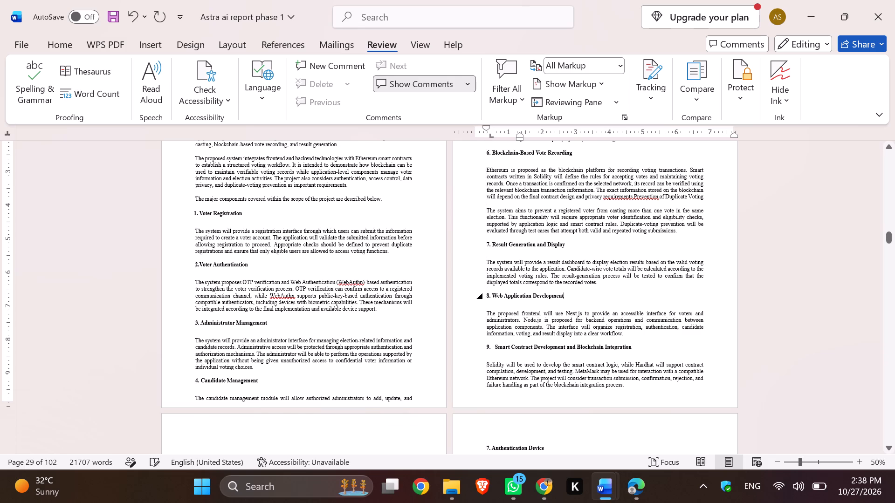
Insert a blank line between the 3. Administrator Management text and the 4. Candidate Management heading.
scroll(589, 301, "up", 1)
scroll(587, 299, "down", 5)
scroll(579, 279, "up", 2)
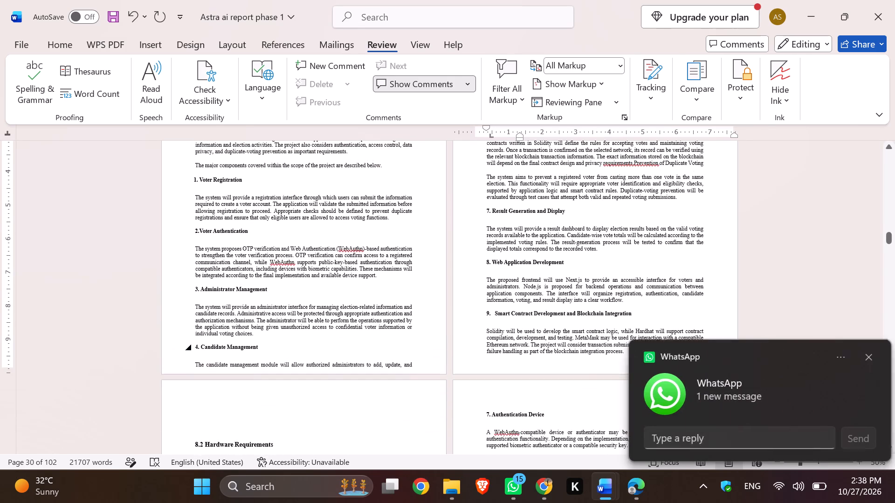
left_click(262, 340)
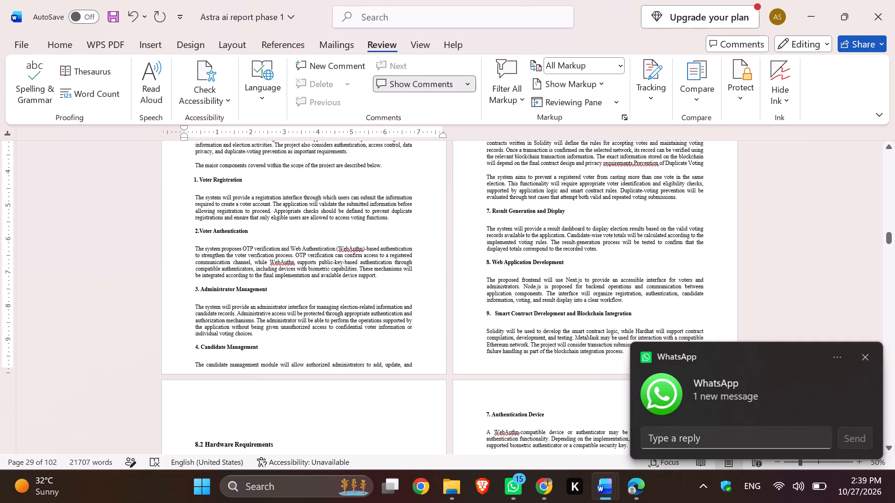
left_click(276, 342)
key("Return")
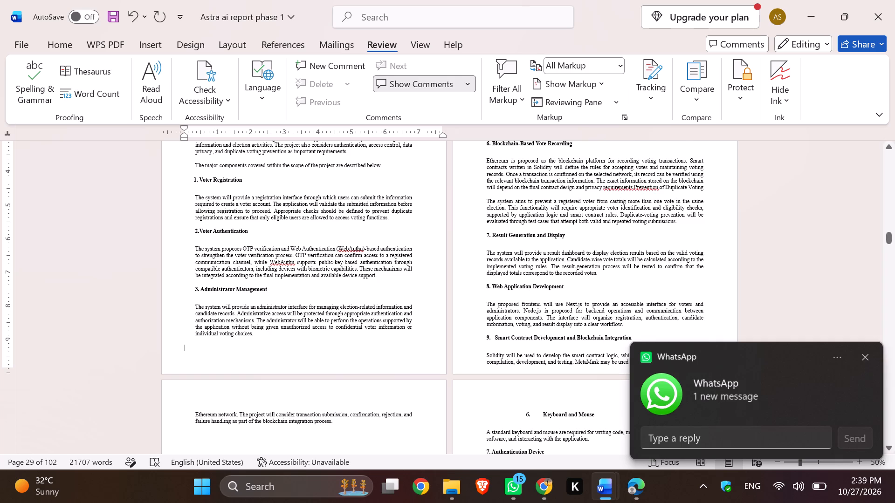
Insert three blank lines after the 8. Web Application Development paragraph to push the 9. Smart Contract Development heading onto the next page.
left_click(635, 322)
key("Return")
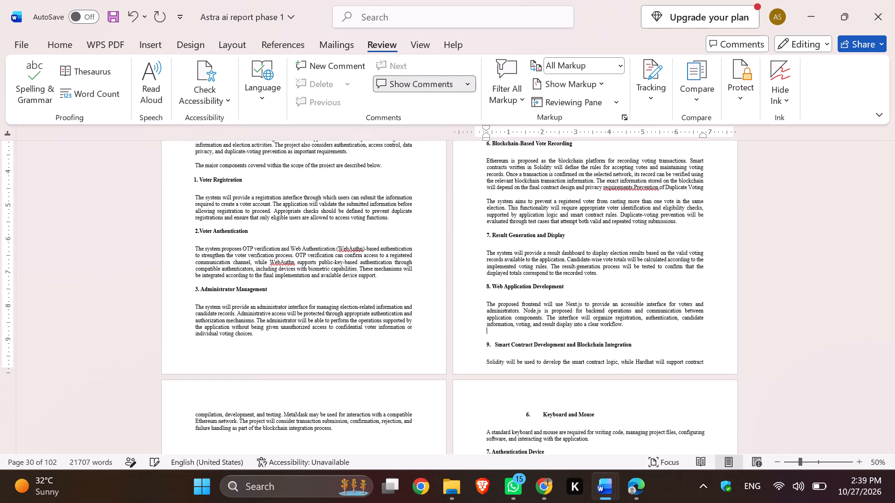
key("Return")
key("Return")
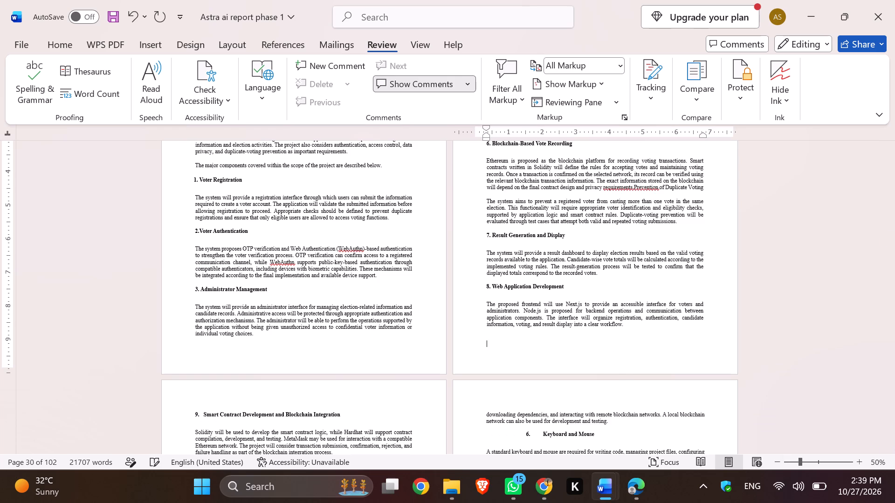
Check the page layout and spacing from the project scope components through the 8.2 Hardware Requirements section.
scroll(455, 325, "up", 3)
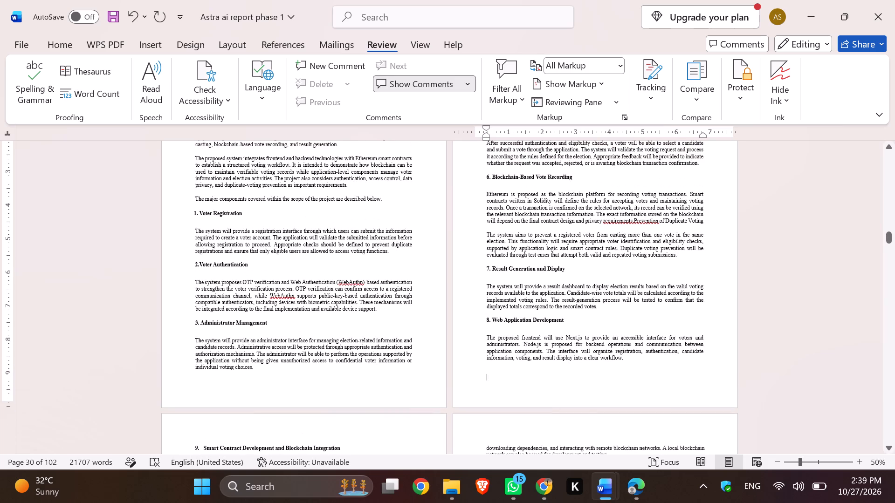
scroll(447, 306, "up", 1)
scroll(447, 306, "down", 12)
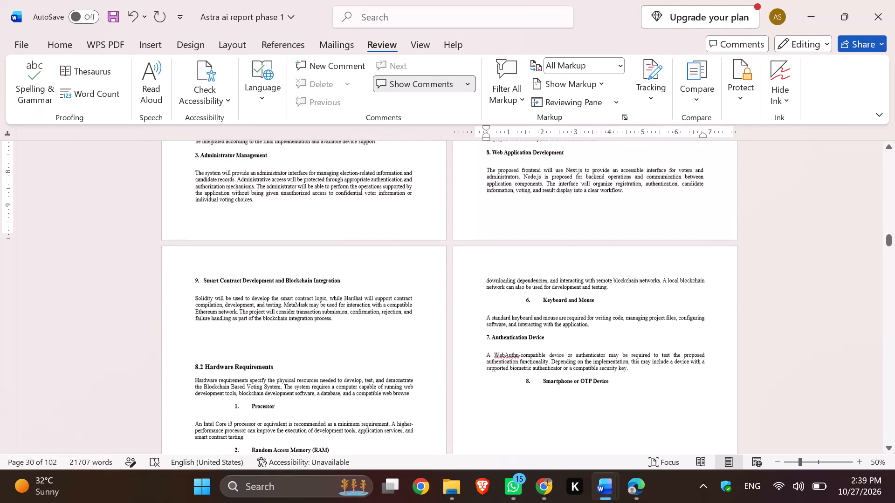
left_click(205, 359)
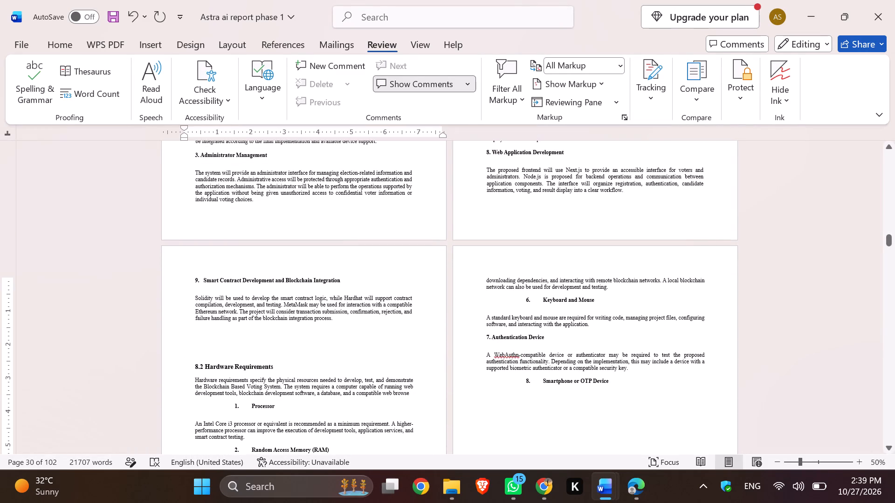
left_click(242, 348)
scroll(331, 339, "up", 1)
scroll(328, 334, "down", 5)
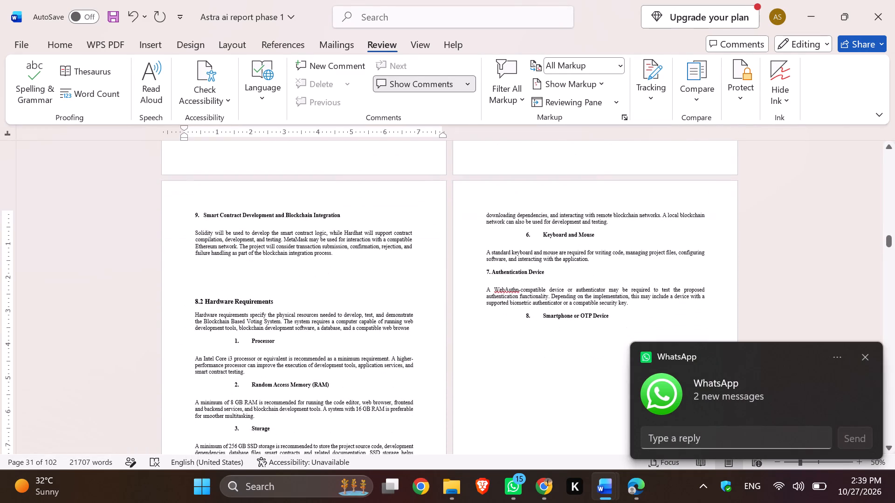
scroll(326, 322, "down", 2)
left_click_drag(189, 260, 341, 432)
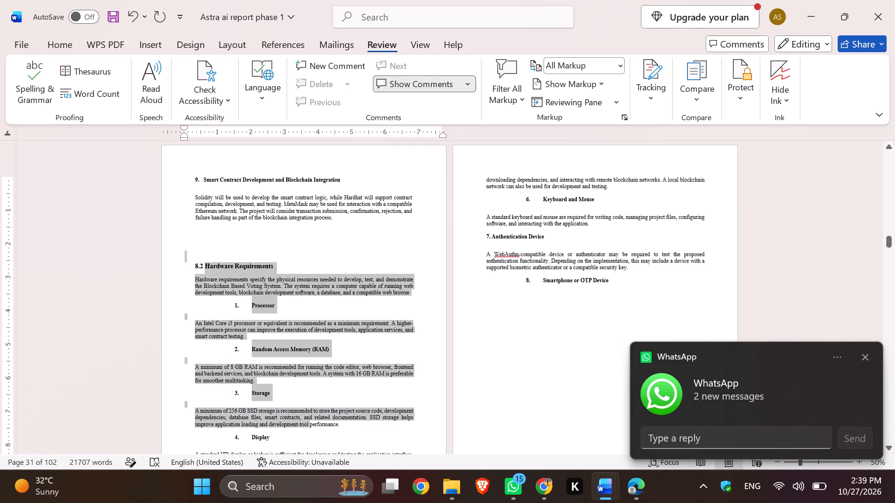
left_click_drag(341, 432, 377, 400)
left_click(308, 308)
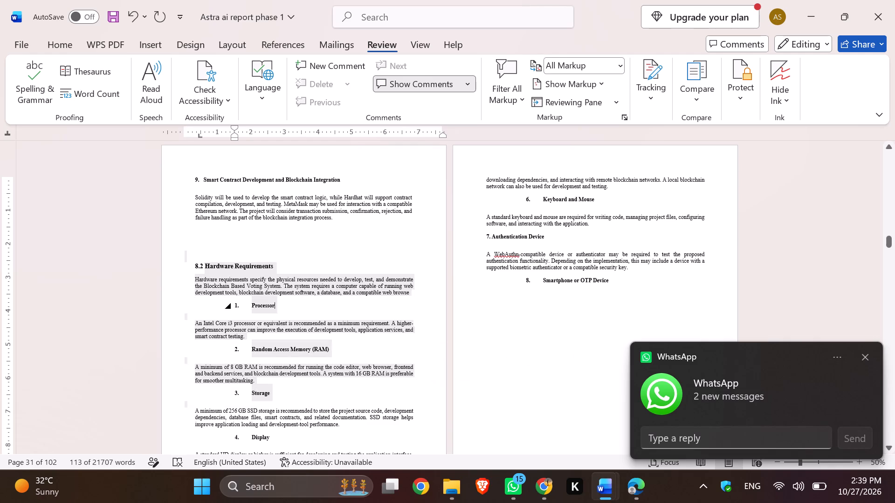
Move the first-line indent of the 1. Processor heading under 8.2 Hardware Requirements back to the body text's left edge.
left_click(234, 304)
left_click_drag(240, 305, 239, 304)
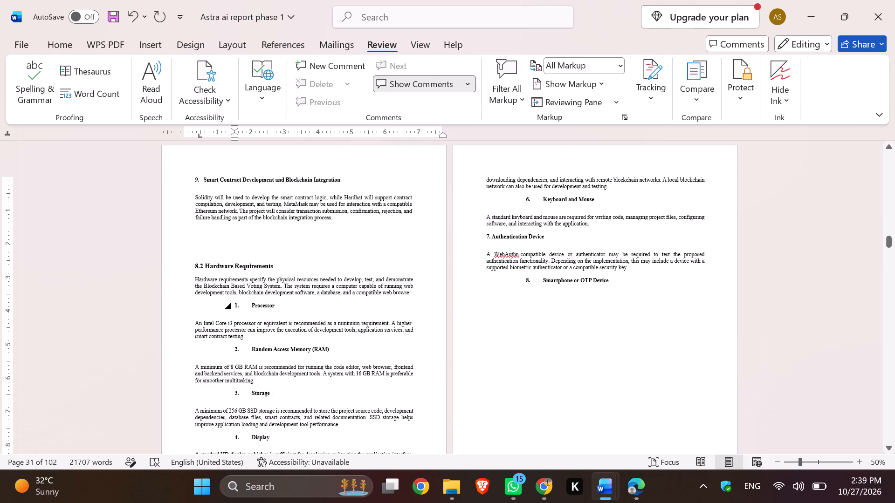
left_click_drag(239, 304, 234, 304)
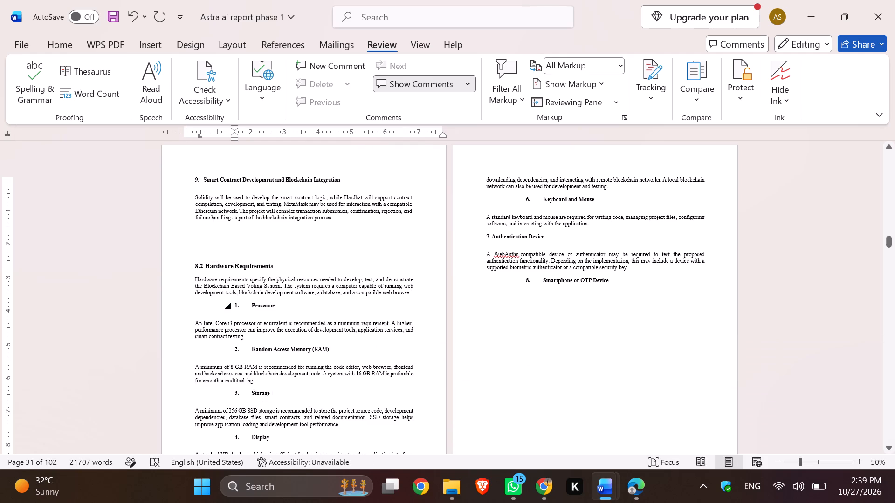
left_click(242, 306)
left_click(236, 304)
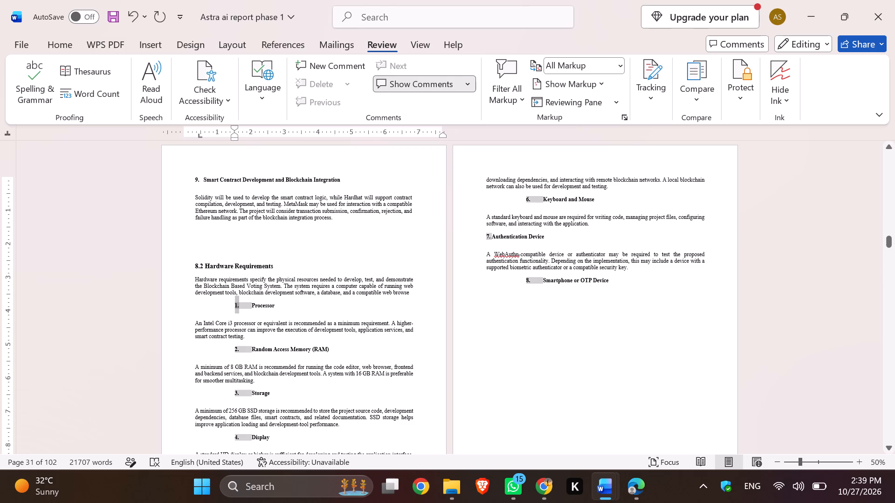
left_click_drag(233, 128, 199, 137)
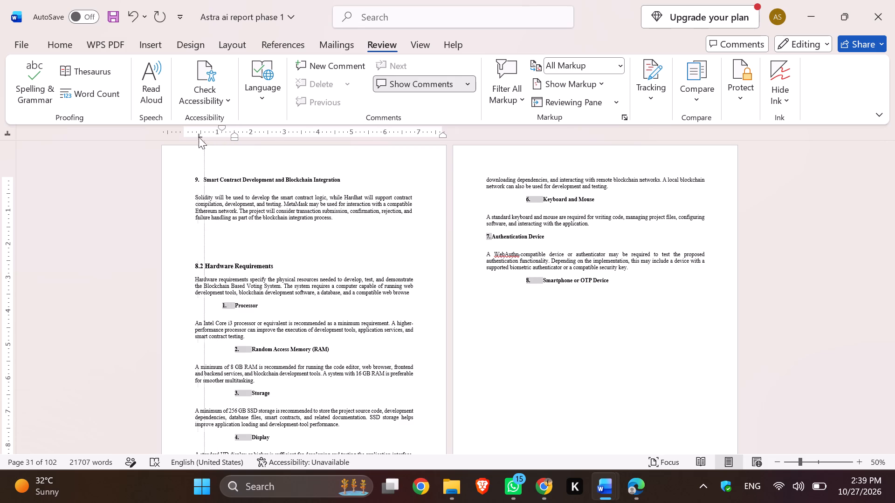
left_click_drag(199, 137, 194, 143)
Reduce the first-line indent of the 2. Random Access Memory (RAM) heading so its number lines up with the body text.
left_click(241, 351)
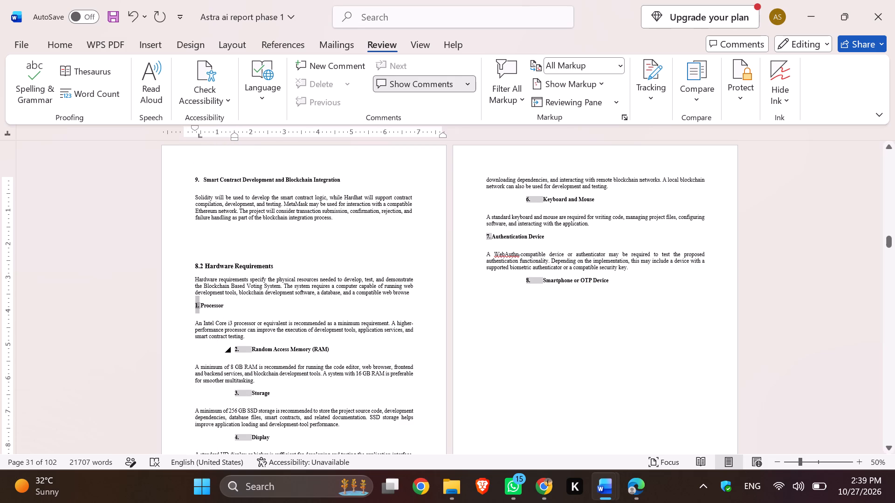
left_click(238, 351)
Align the 2. Random Access Memory (RAM) heading under 8.2 Hardware Requirements with the body text's left edge.
left_click_drag(234, 125, 195, 136)
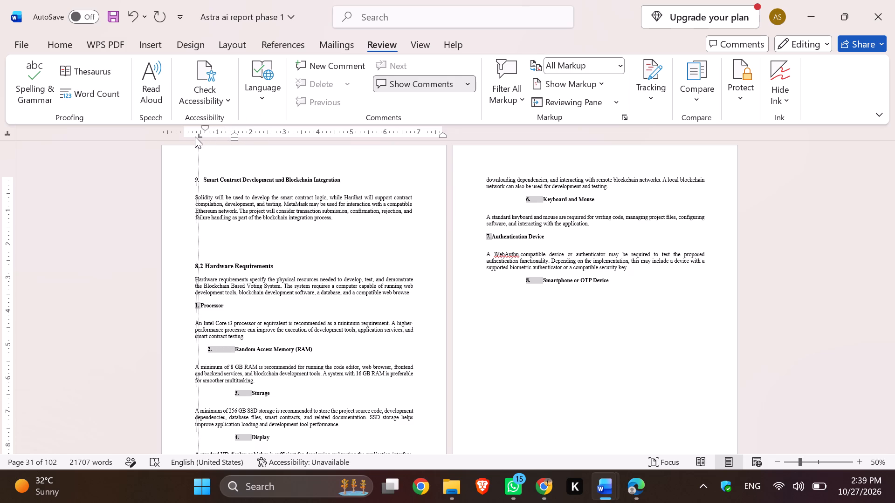
left_click_drag(195, 136, 194, 138)
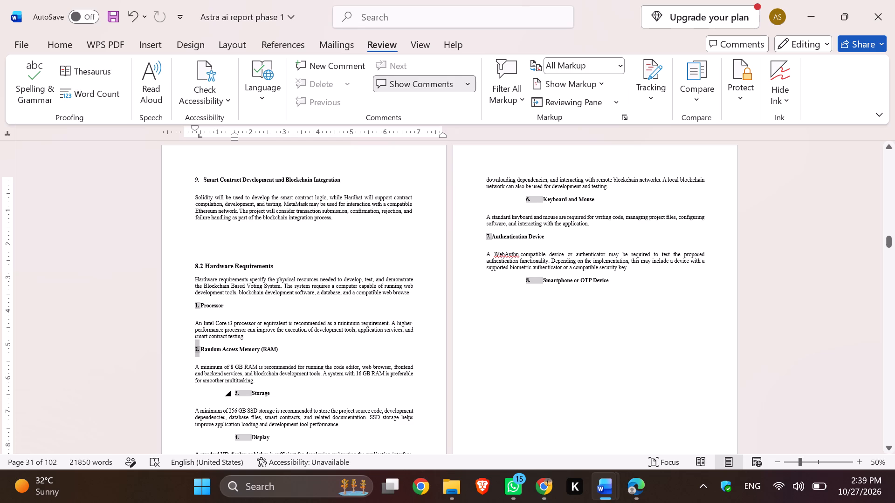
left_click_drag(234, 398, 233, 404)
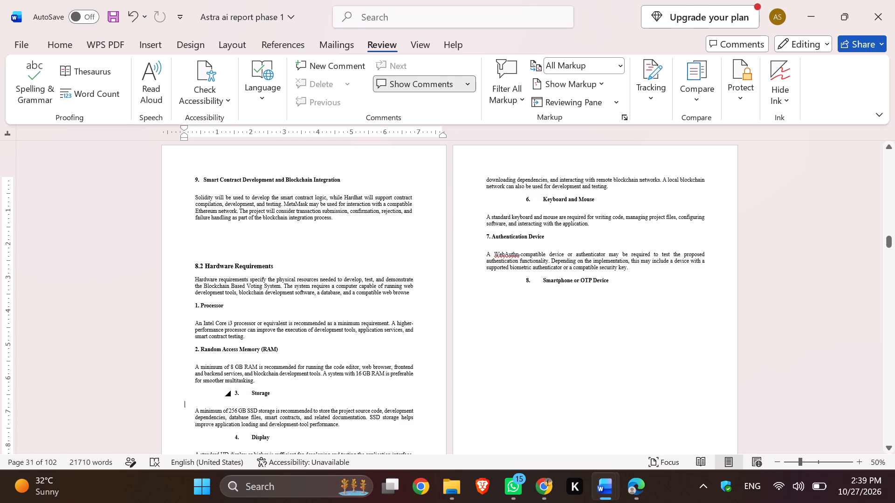
Move the first-line indent of the 3. Storage heading under 8.2 Hardware Requirements back toward the body text's left edge.
left_click(235, 392)
left_click(236, 390)
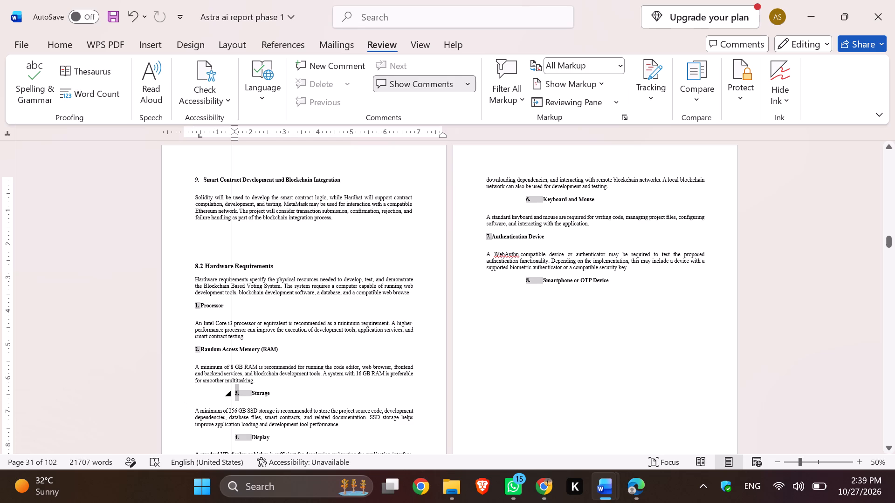
left_click_drag(233, 127, 193, 152)
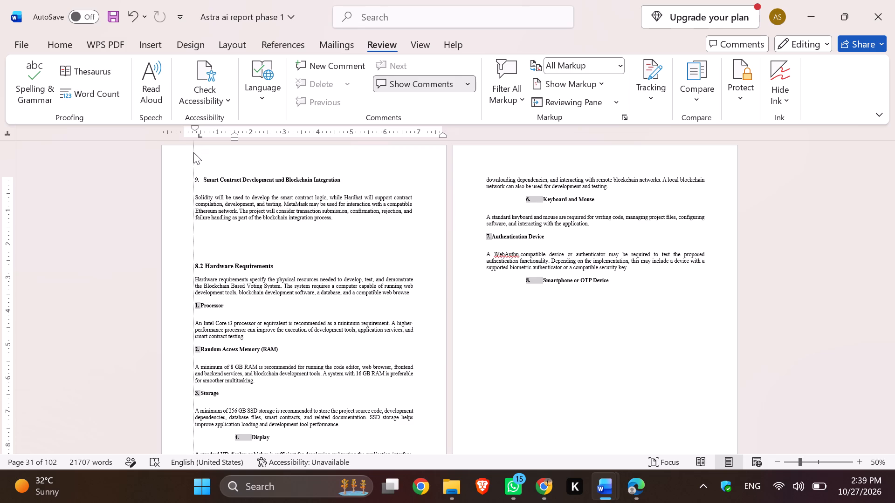
left_click_drag(193, 152, 196, 154)
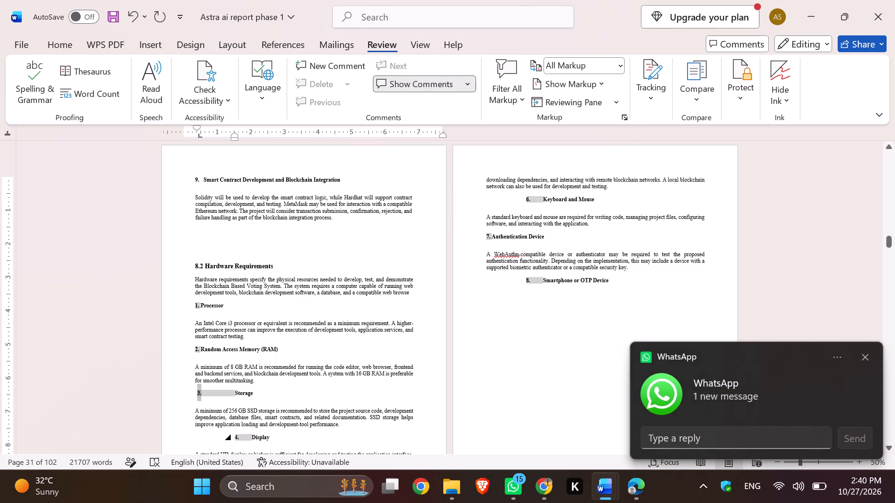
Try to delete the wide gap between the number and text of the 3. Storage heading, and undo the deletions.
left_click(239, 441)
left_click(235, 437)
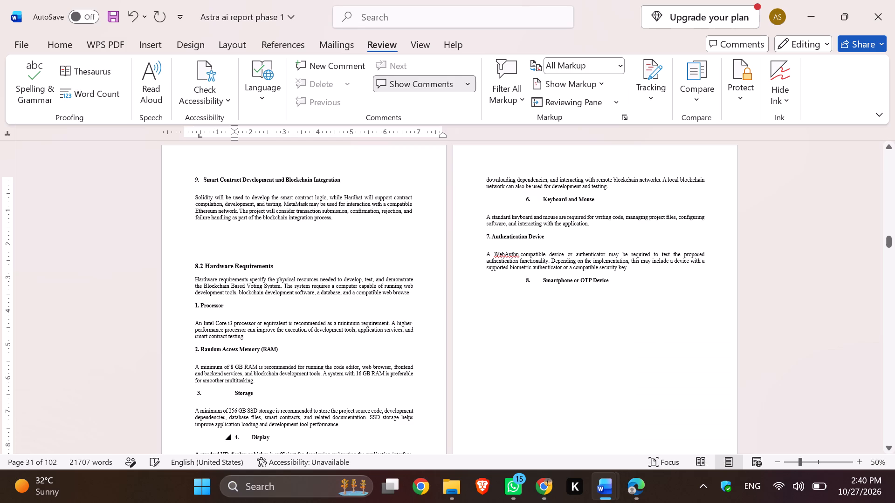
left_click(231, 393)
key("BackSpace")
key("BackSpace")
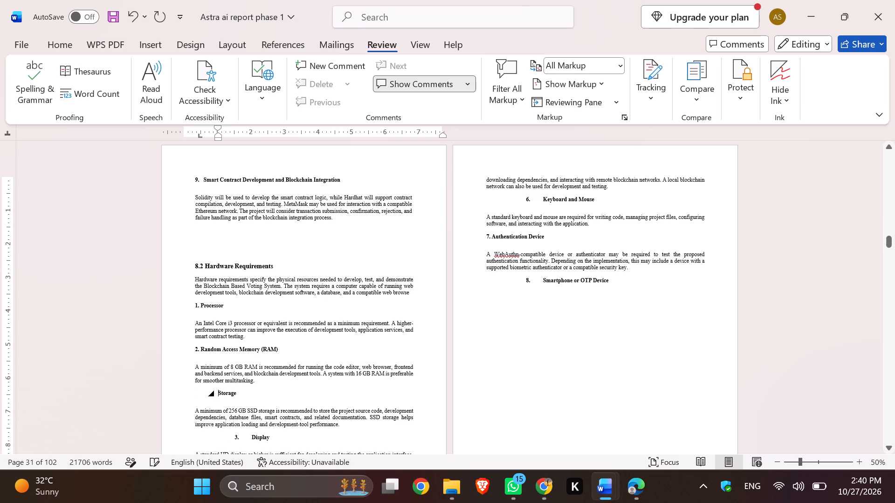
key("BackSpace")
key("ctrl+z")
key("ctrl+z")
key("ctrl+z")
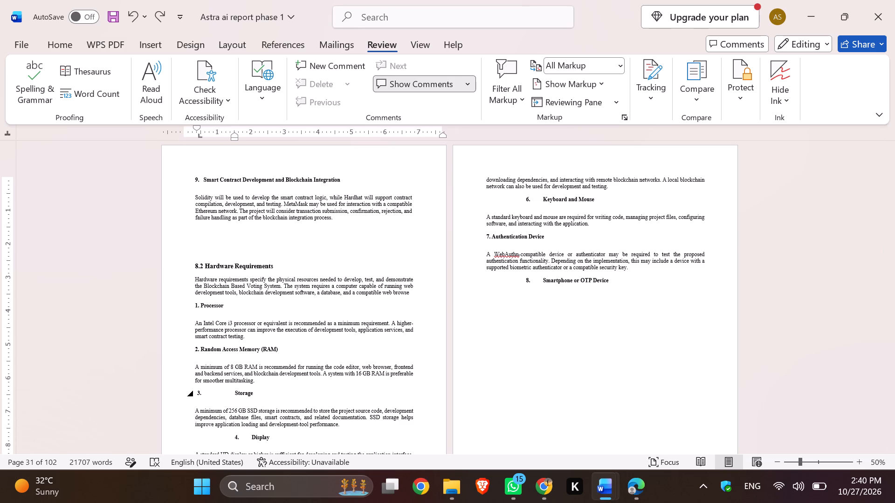
Nudge the indent of the 3. Storage heading slightly left so its number aligns with the body text and the title follows closely.
left_click(222, 396)
left_click(218, 394)
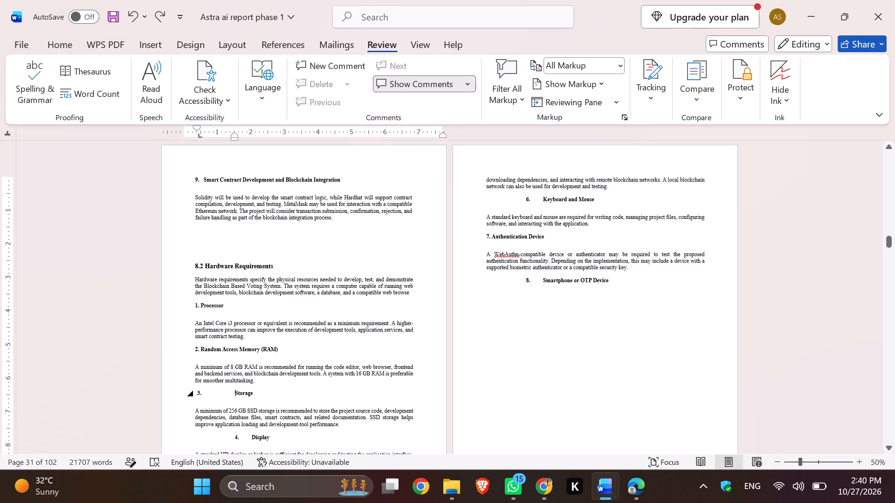
left_click(207, 392)
left_click_drag(210, 392, 203, 393)
left_click(203, 393)
left_click(198, 393)
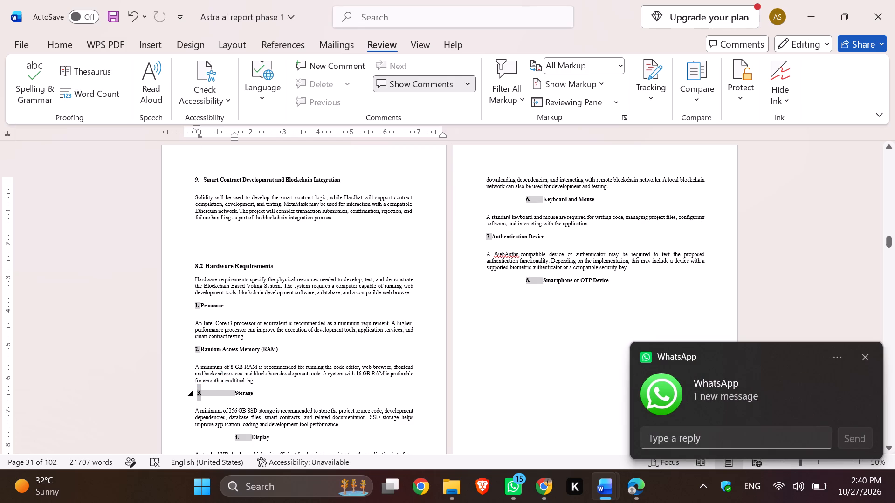
left_click_drag(242, 390, 247, 396)
left_click_drag(257, 394, 233, 394)
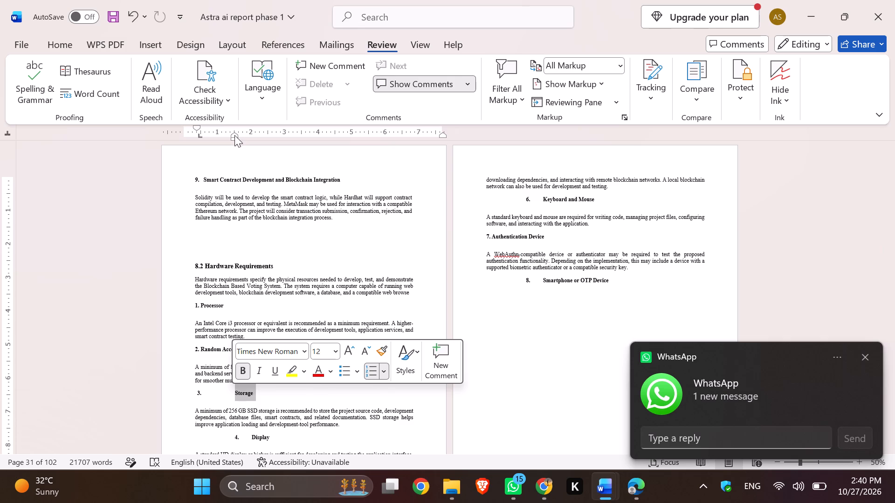
left_click_drag(234, 135, 232, 146)
left_click(275, 396)
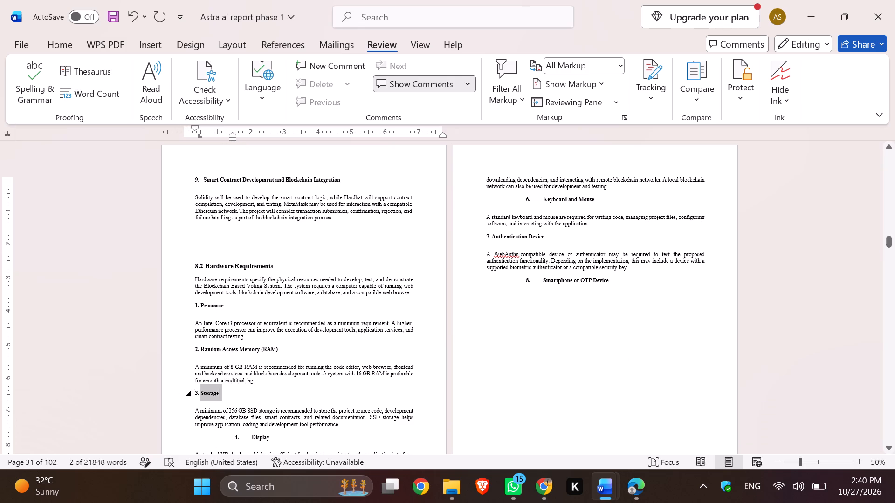
Look through the pages from 8.2 Hardware Requirements to 4.6 Assumptions and Dependencies for heading alignment, placeholder text, borders and page breaks.
scroll(274, 403, "up", 1)
scroll(271, 402, "down", 2)
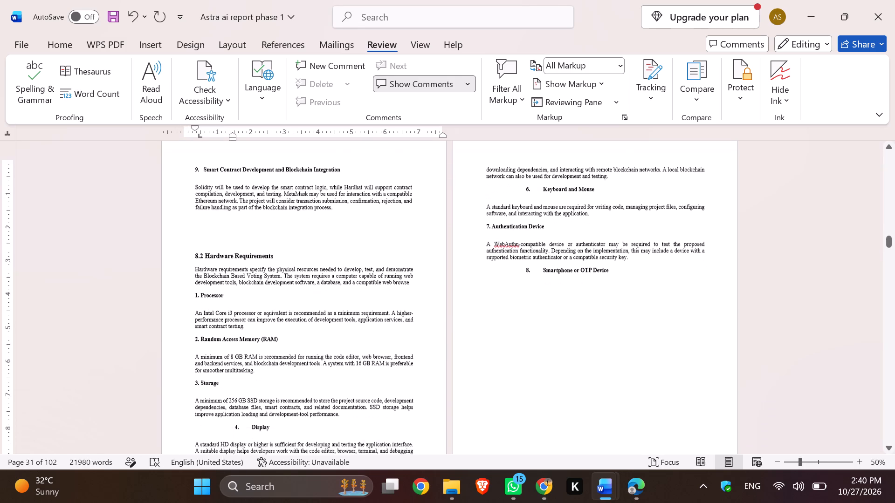
scroll(270, 402, "down", 5)
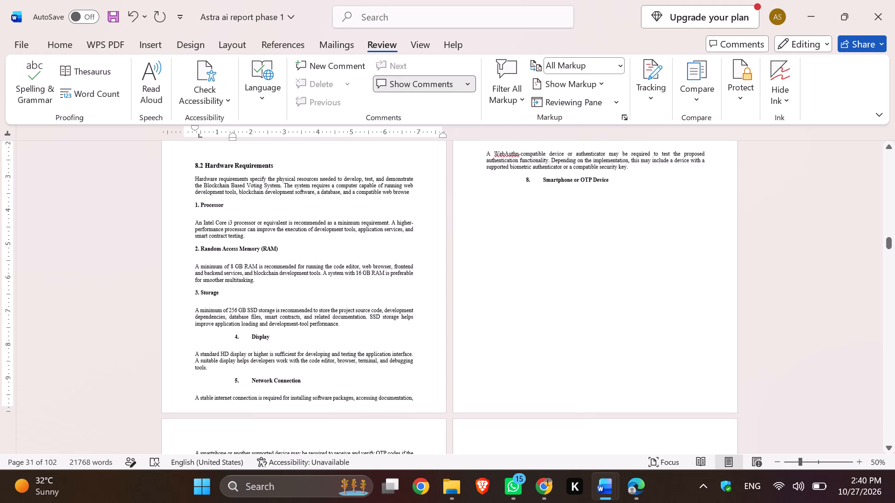
scroll(267, 396, "down", 18)
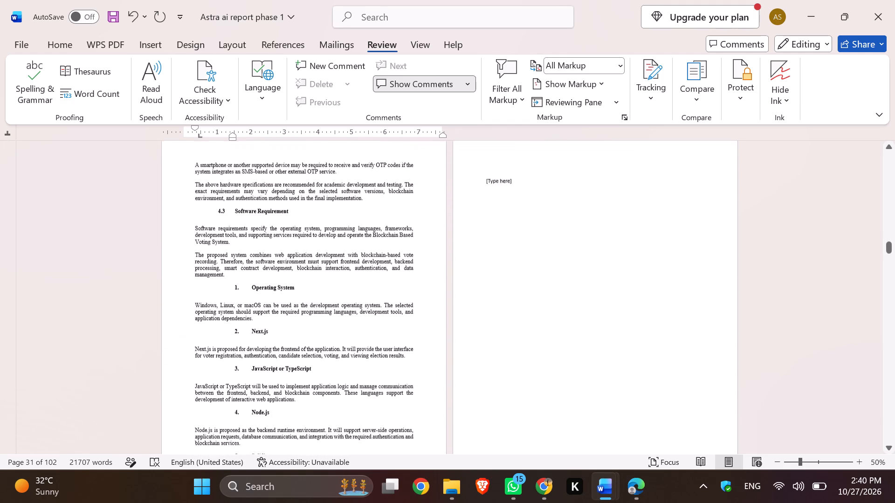
scroll(268, 394, "down", 12)
scroll(268, 393, "down", 9)
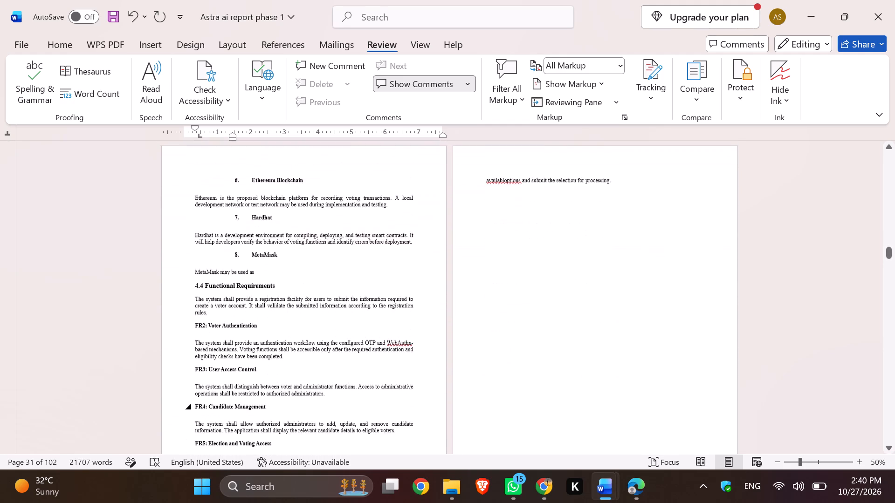
scroll(268, 393, "down", 5)
scroll(268, 393, "down", 17)
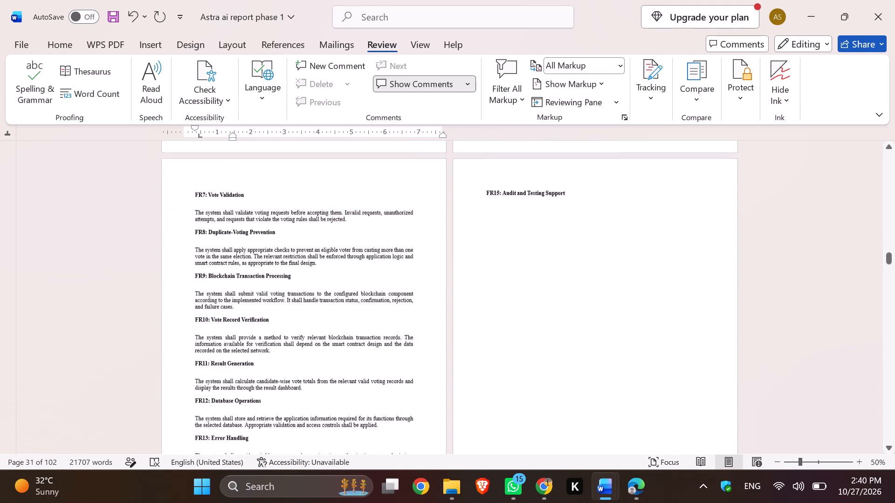
scroll(268, 393, "down", 18)
scroll(268, 392, "down", 3)
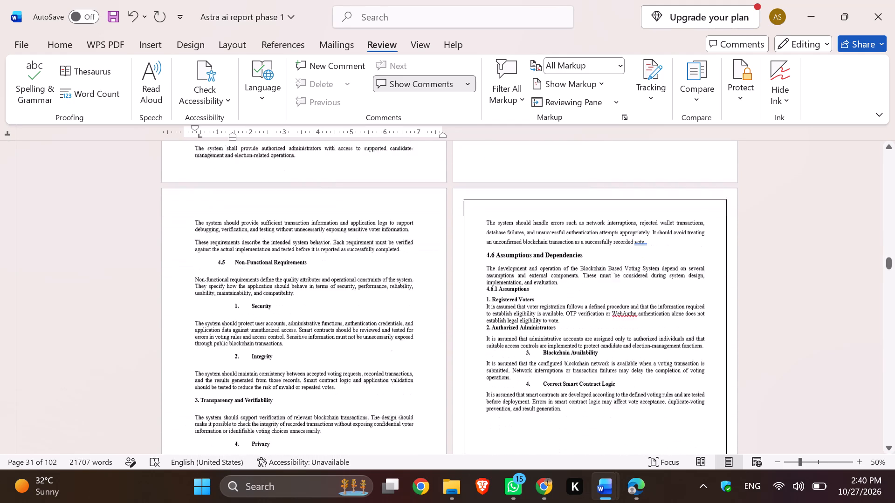
scroll(268, 392, "down", 7)
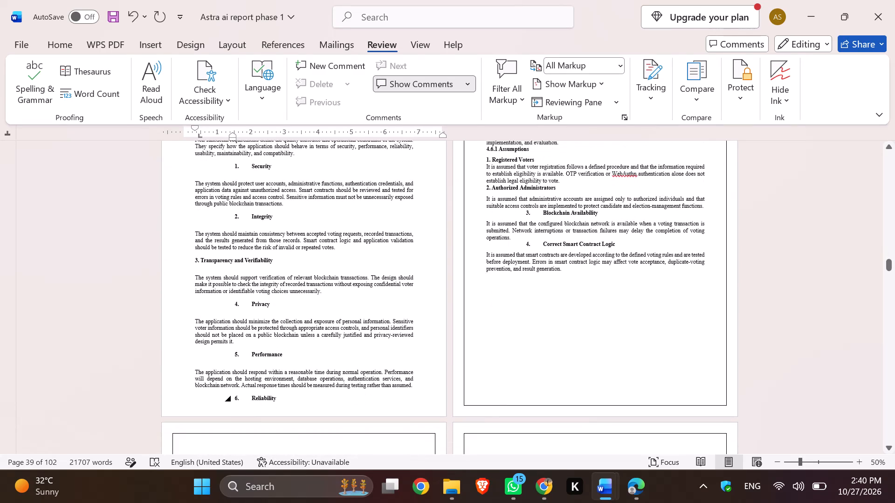
scroll(268, 392, "up", 18)
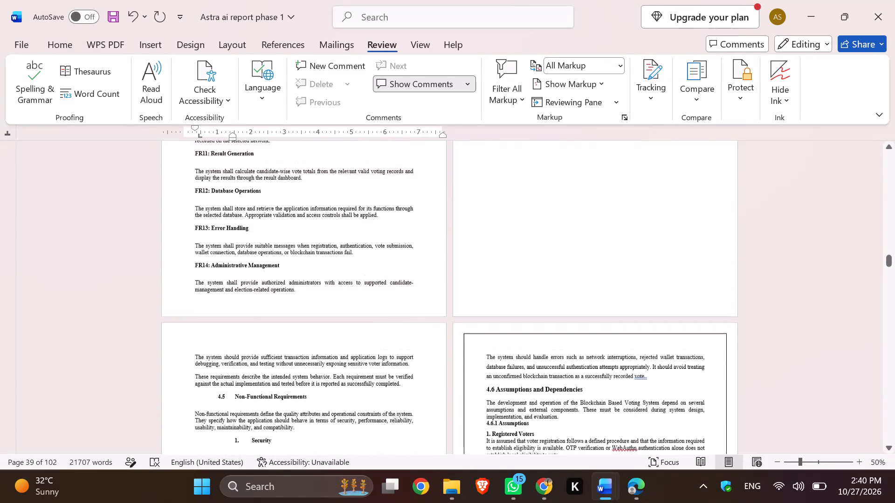
scroll(266, 388, "up", 20)
scroll(266, 388, "up", 5)
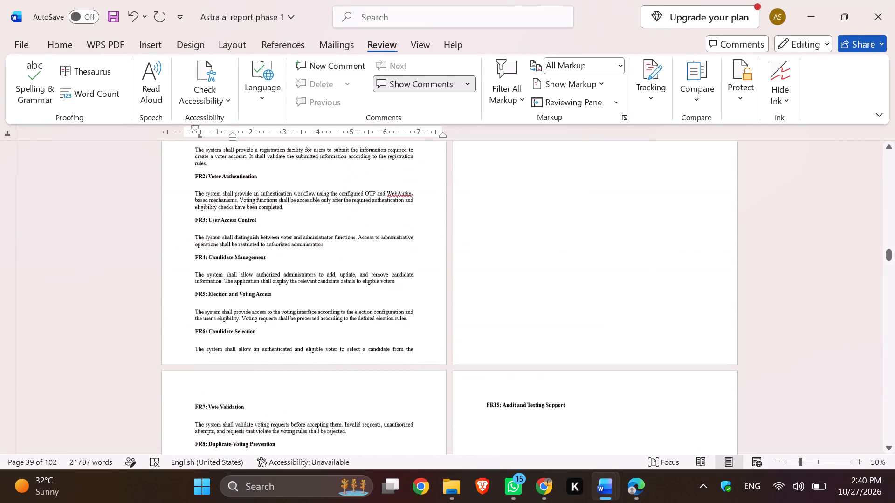
Review the layout and page flow from the functional requirements back through Chapter 4 to the expected outcomes in Chapter 3.
scroll(273, 370, "up", 20)
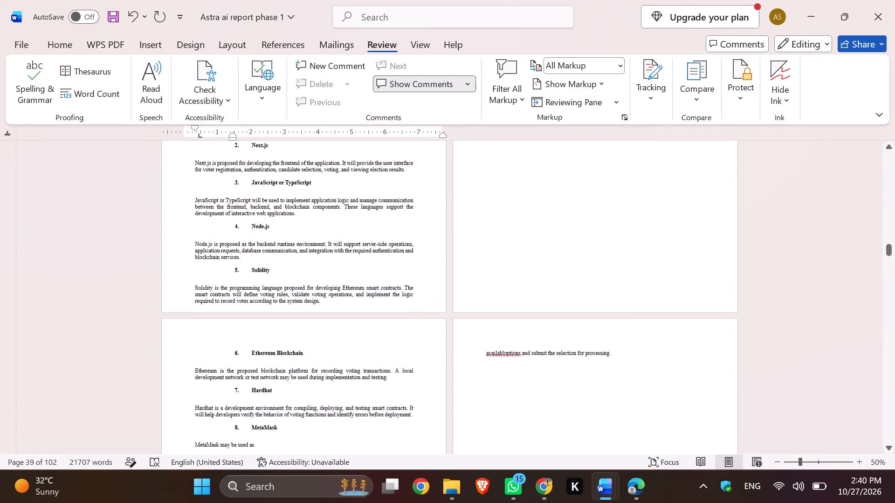
scroll(273, 370, "up", 20)
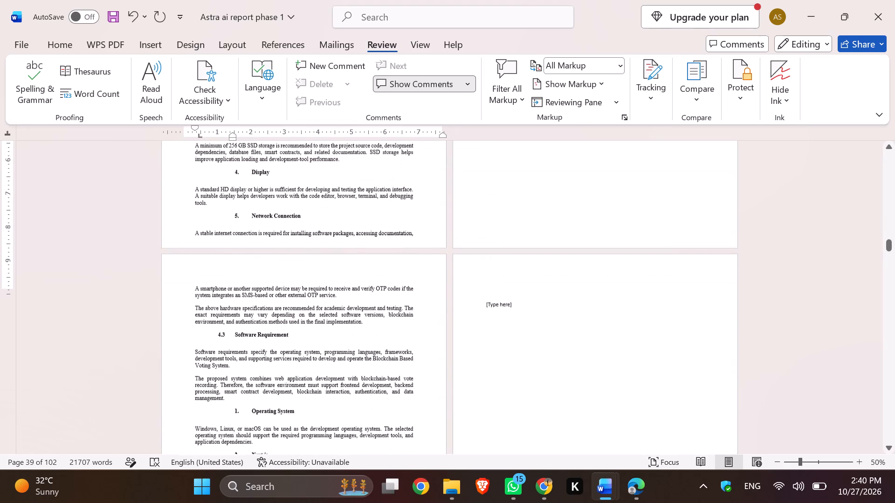
scroll(274, 365, "up", 17)
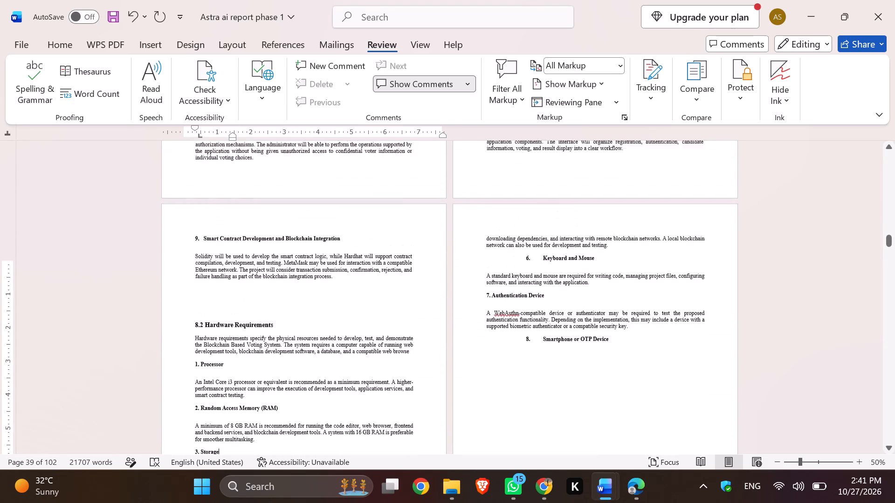
scroll(274, 363, "up", 20)
scroll(274, 359, "up", 3)
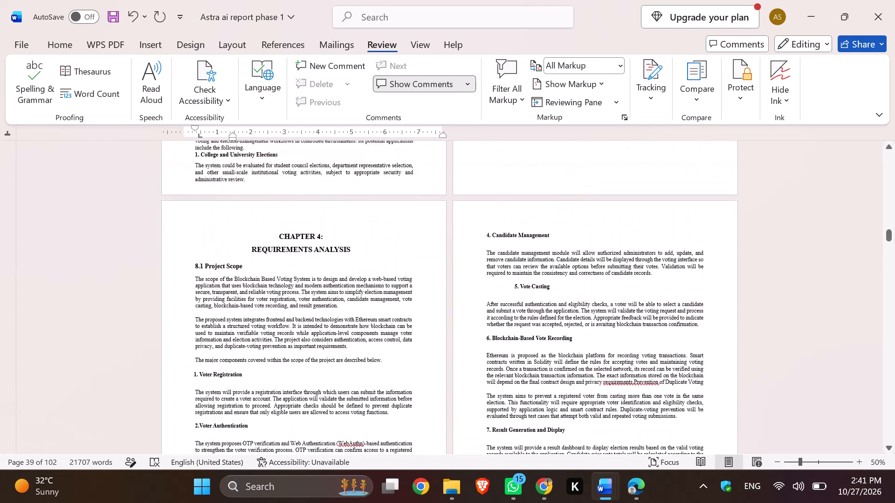
scroll(274, 359, "up", 19)
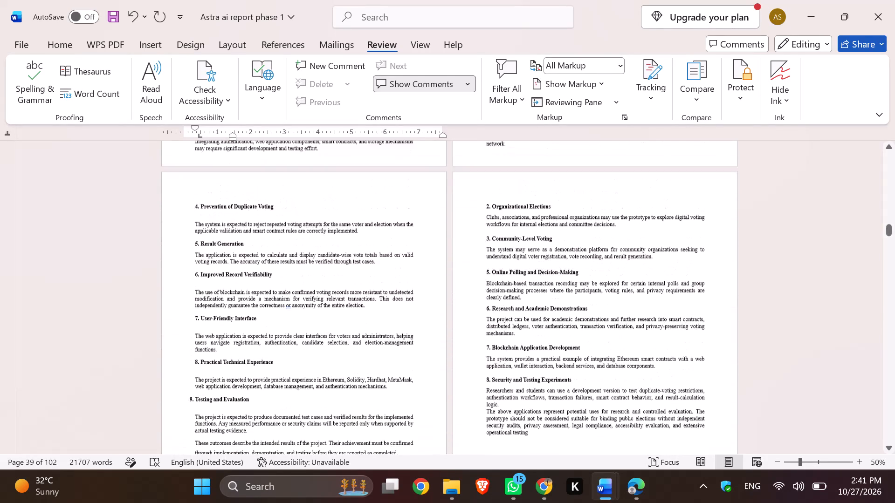
scroll(274, 353, "up", 19)
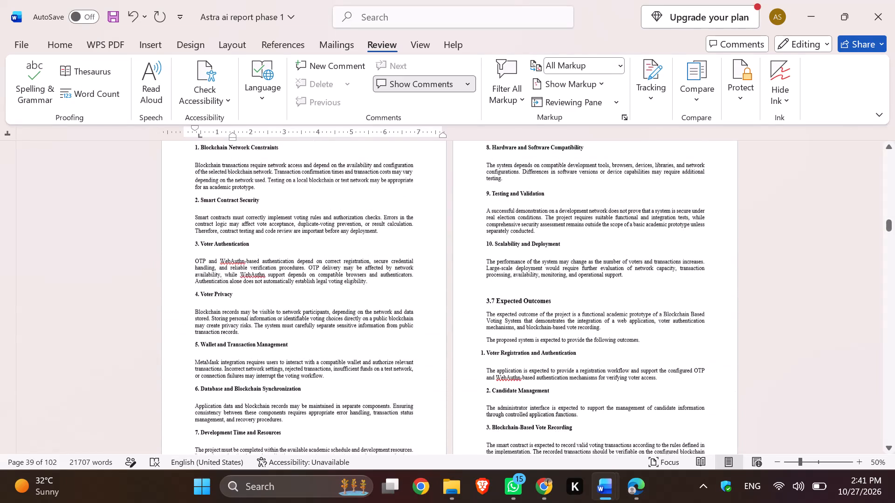
Change the page margins of the section containing 8.2 Hardware Requirements.
left_click(219, 46)
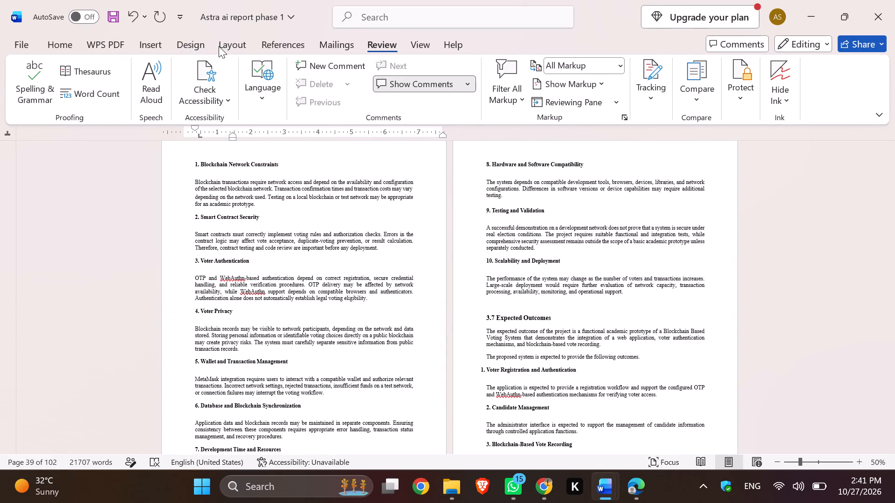
left_click(28, 76)
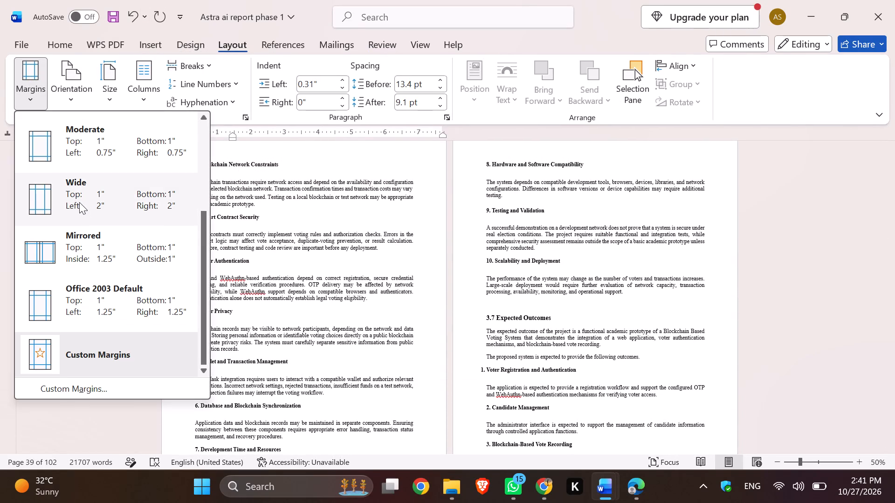
Apply the Moderate margin preset (1" top and bottom, 0.75" left and right) to the section containing 8.2 Hardware Requirements.
left_click(116, 158)
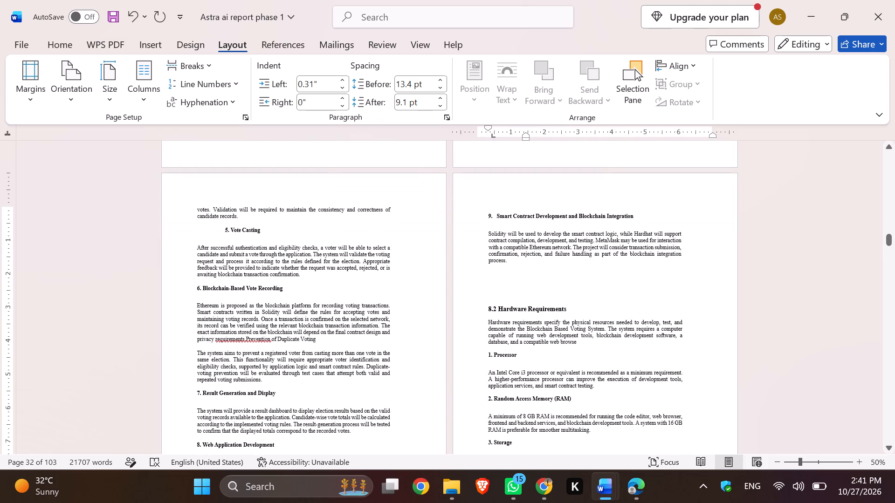
Review the page layout and heading alignment from 8.2 Hardware Requirements through the 4.3 Software Requirement section.
scroll(341, 265, "up", 1)
scroll(340, 265, "down", 13)
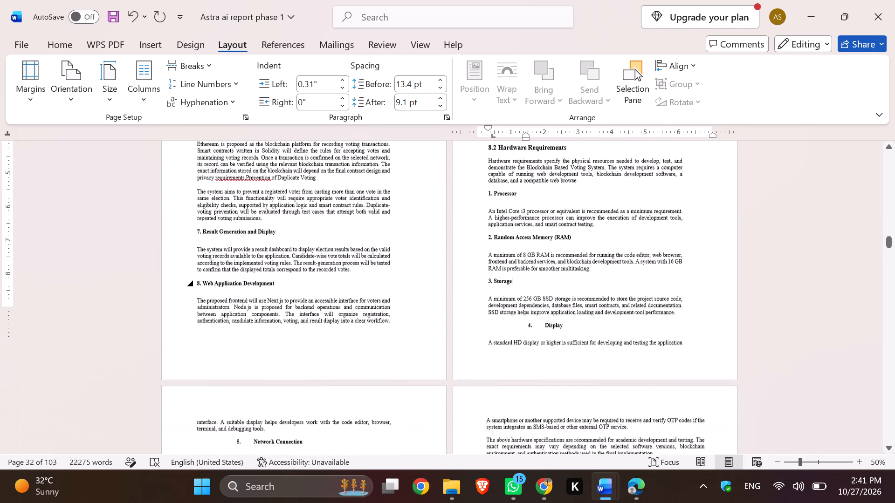
scroll(333, 246, "down", 13)
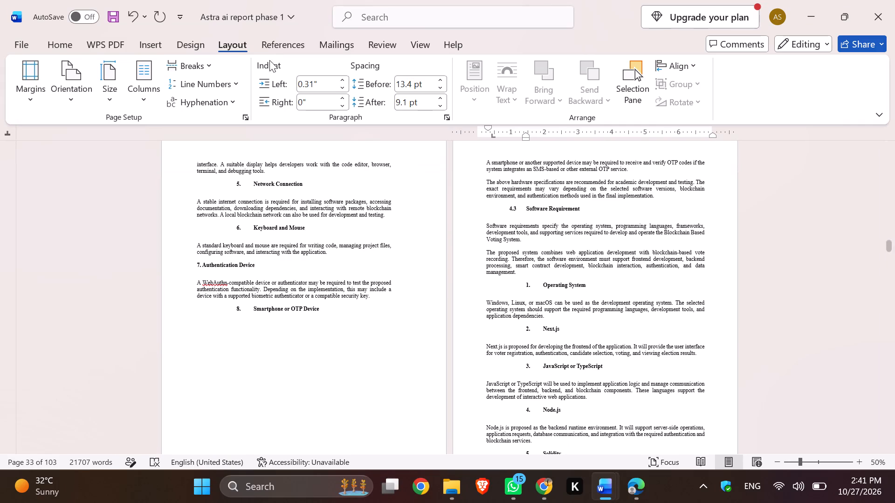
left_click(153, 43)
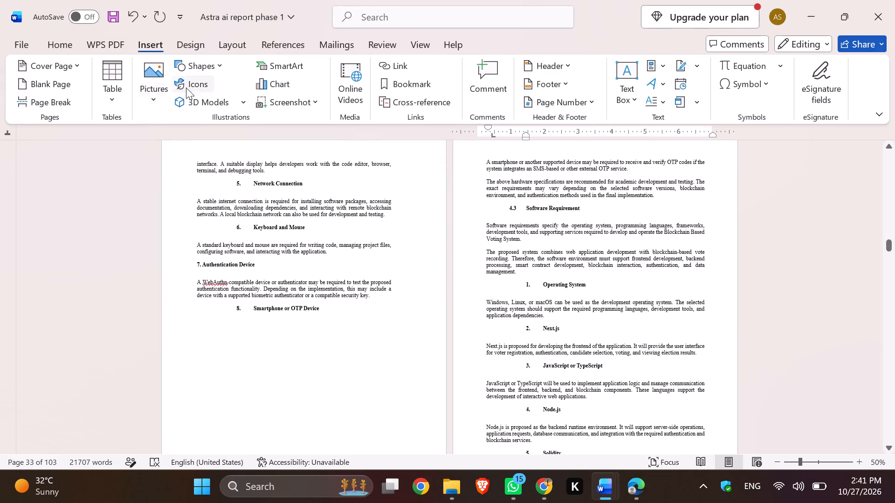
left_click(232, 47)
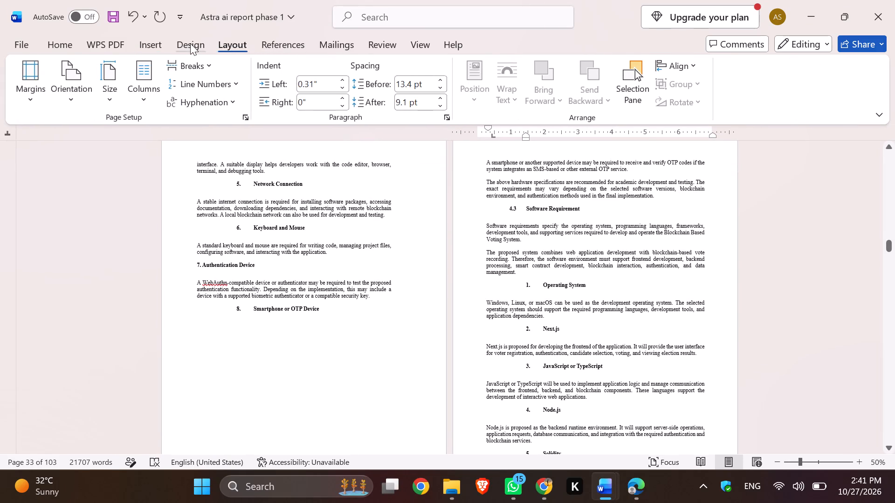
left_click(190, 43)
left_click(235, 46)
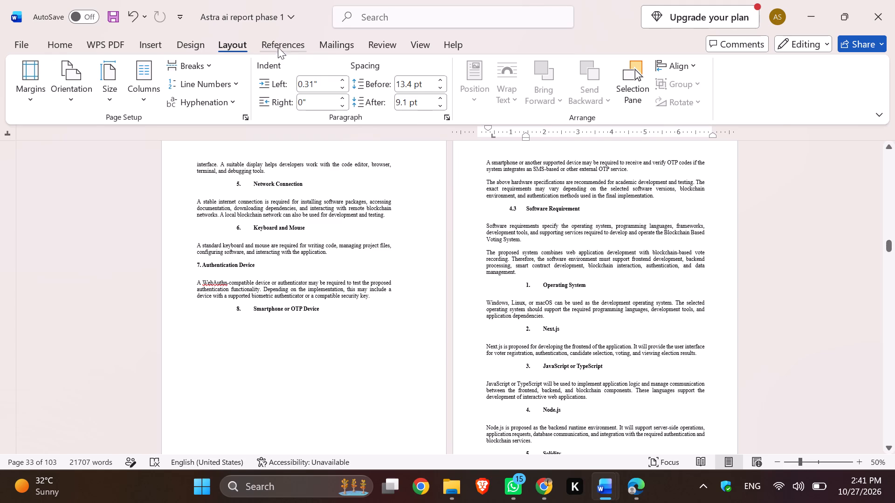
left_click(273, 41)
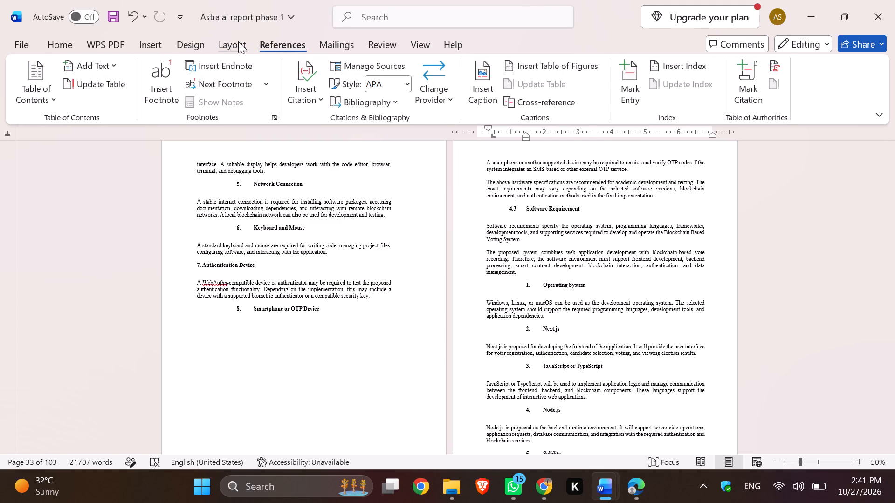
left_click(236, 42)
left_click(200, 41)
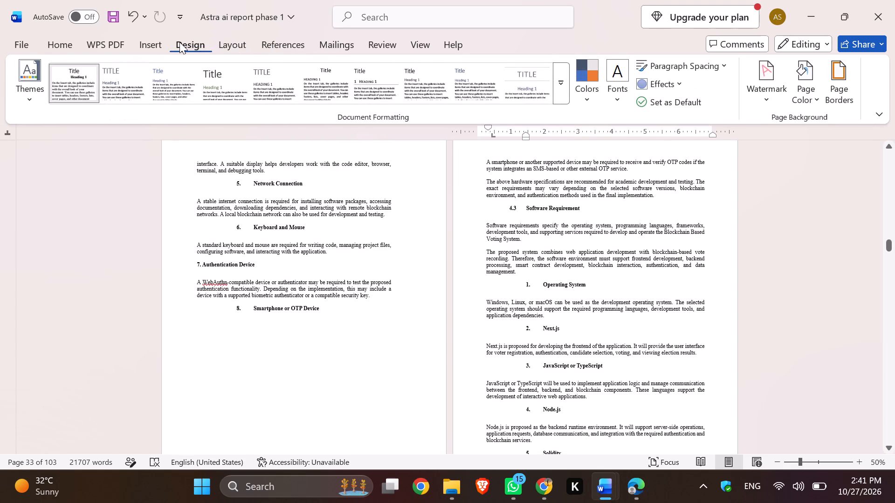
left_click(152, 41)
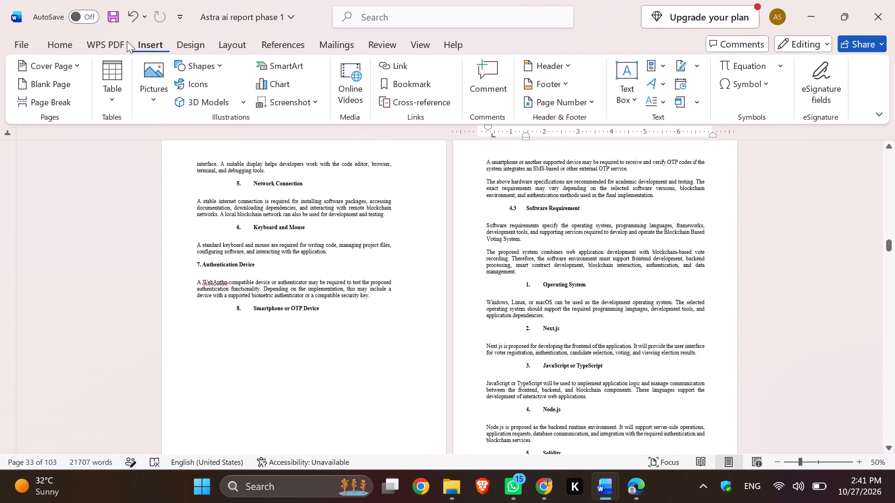
Apply a 1 pt solid box page border in the automatic colour to the whole document.
left_click(123, 40)
left_click(160, 44)
left_click(193, 41)
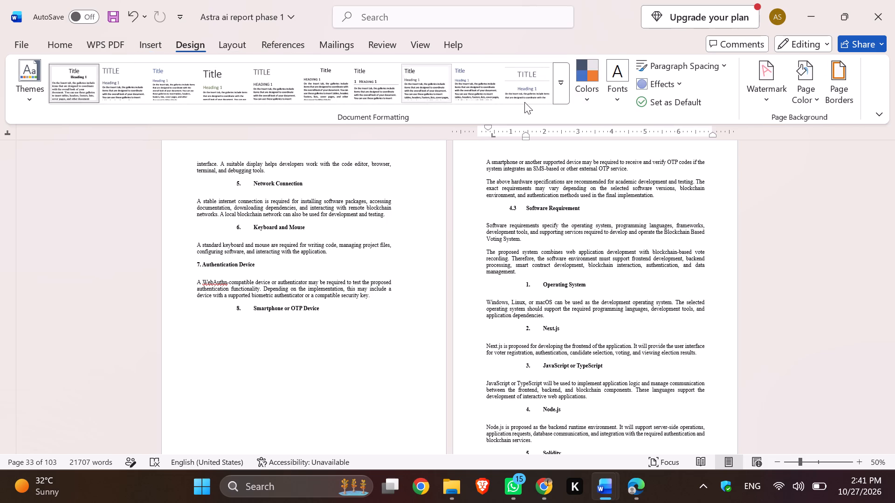
left_click(838, 80)
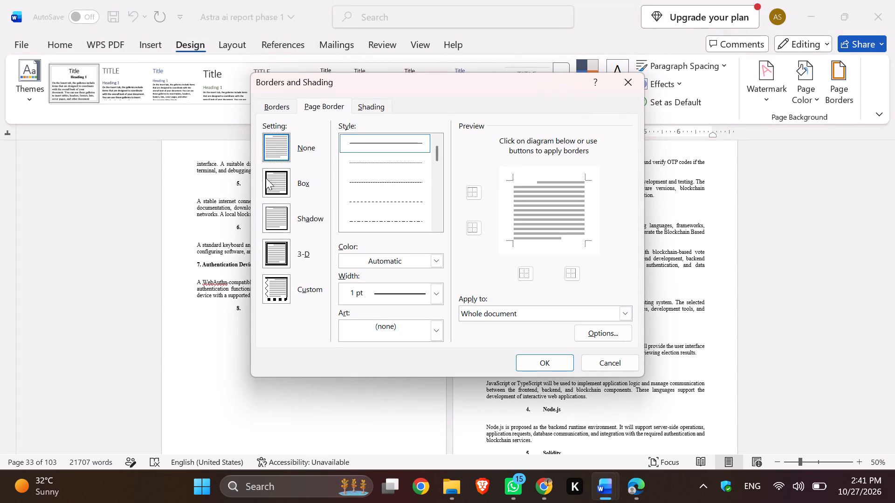
left_click(270, 182)
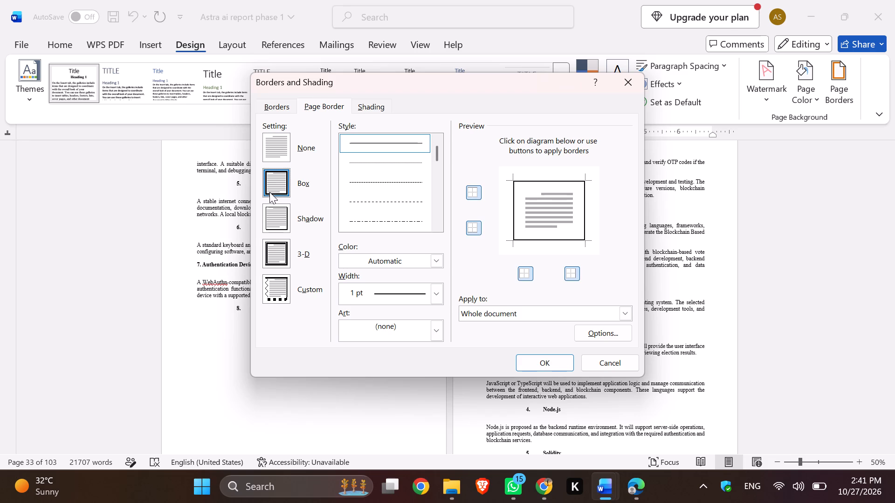
left_click(514, 237)
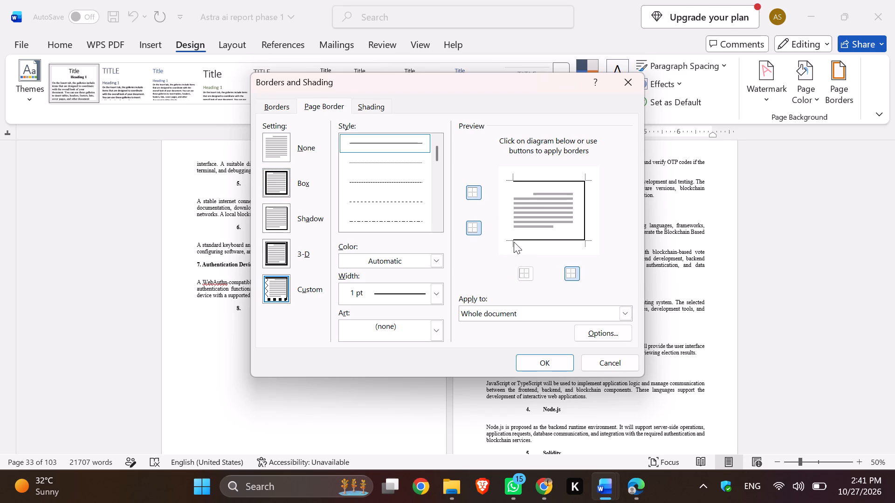
left_click(516, 233)
left_click(533, 238)
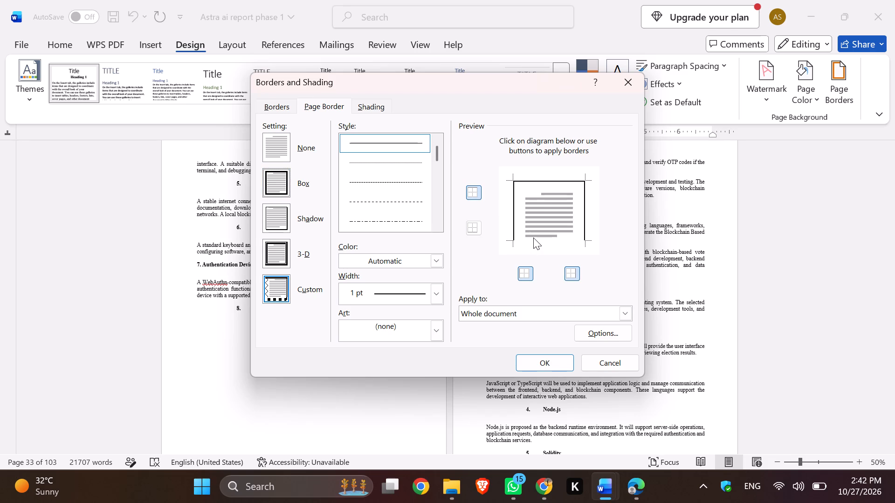
left_click(530, 238)
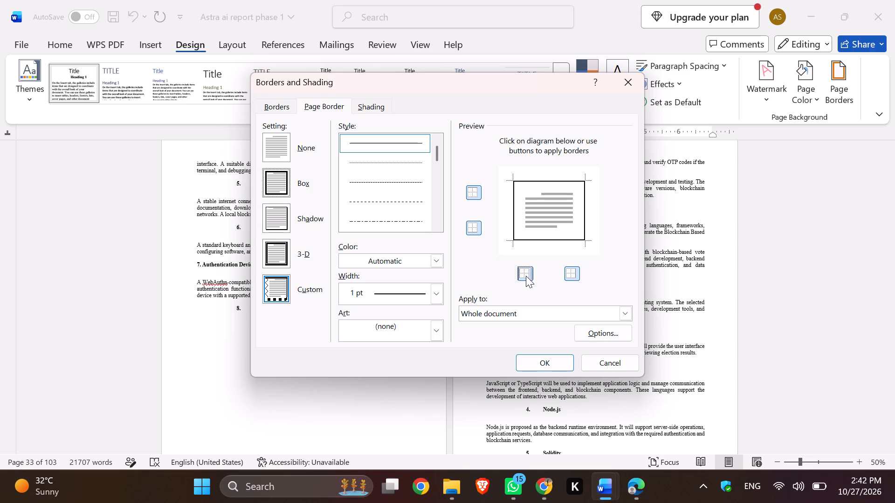
Apply a 1 pt solid page border in the automatic colour on all four sides, without art, to the whole document.
left_click(435, 292)
left_click(468, 265)
scroll(407, 300, "up", 2)
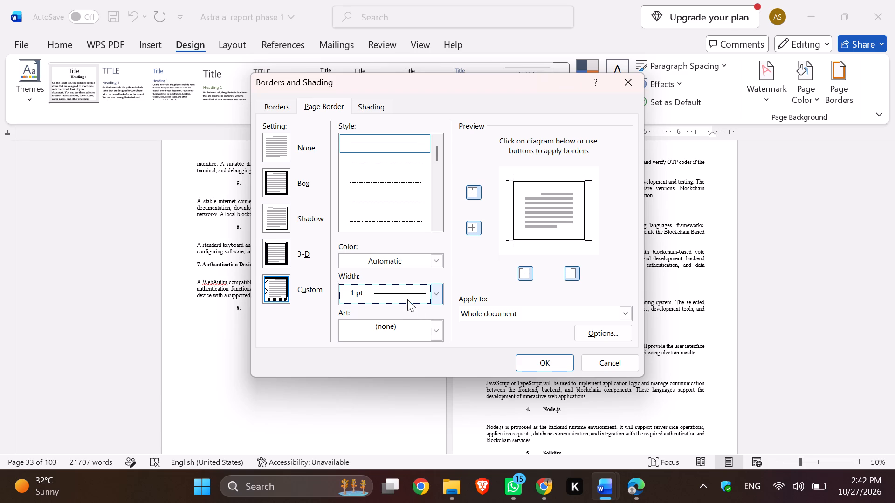
scroll(407, 299, "down", 1)
left_click(434, 326)
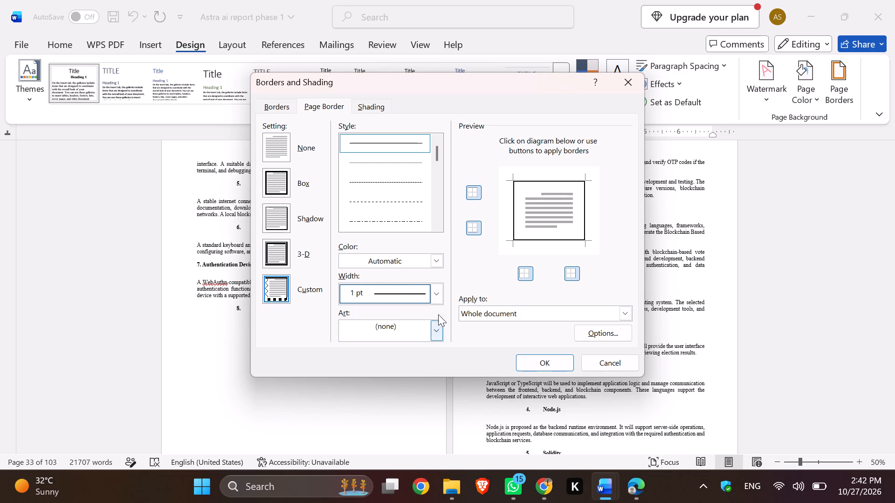
left_click(447, 310)
left_click(508, 314)
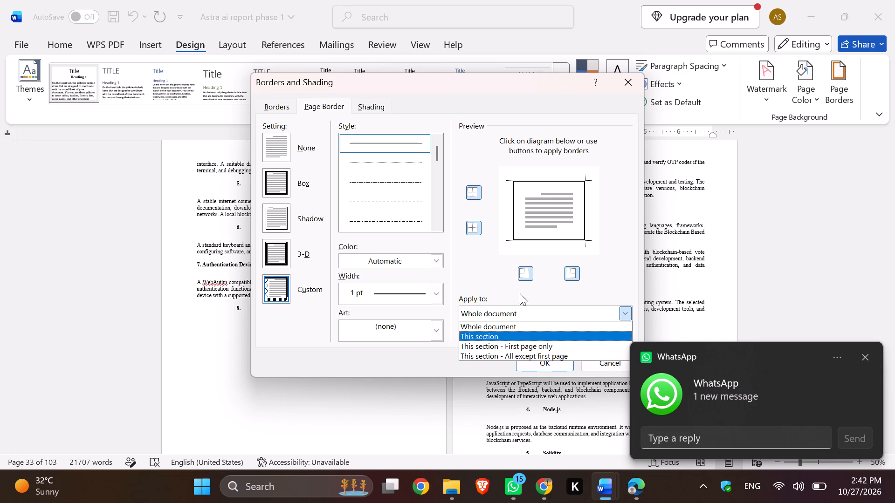
left_click(488, 280)
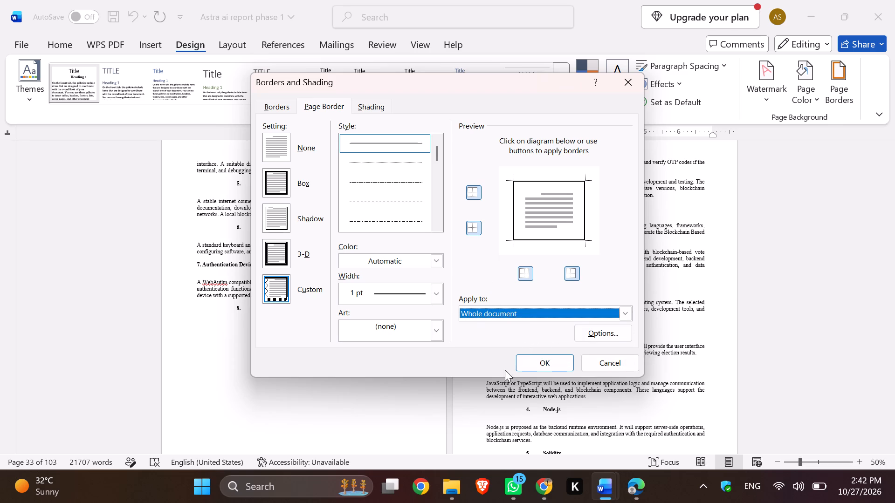
left_click(539, 356)
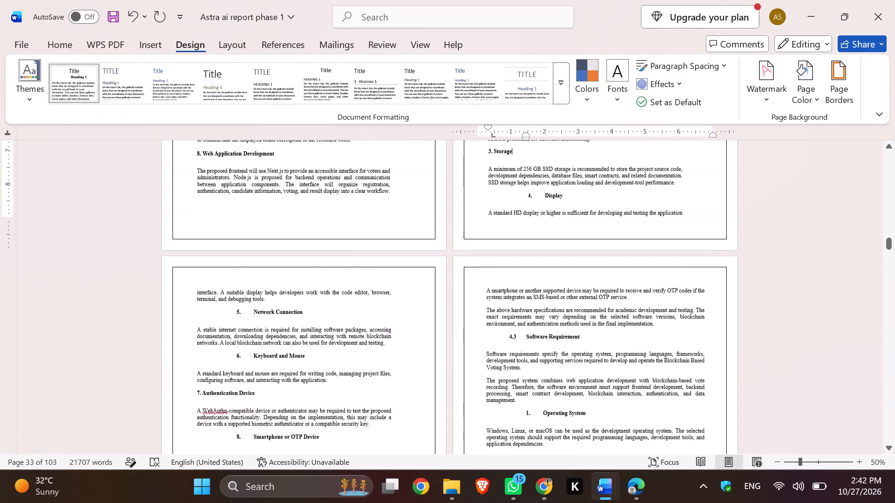
Check the page borders across the hardware and software requirements pages and reopen the page border settings.
scroll(503, 340, "up", 2)
scroll(503, 340, "down", 3)
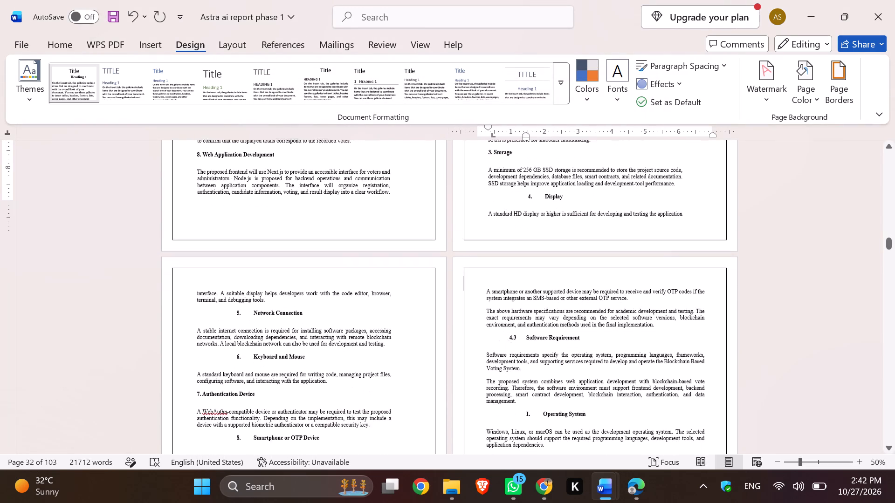
scroll(503, 338, "down", 6)
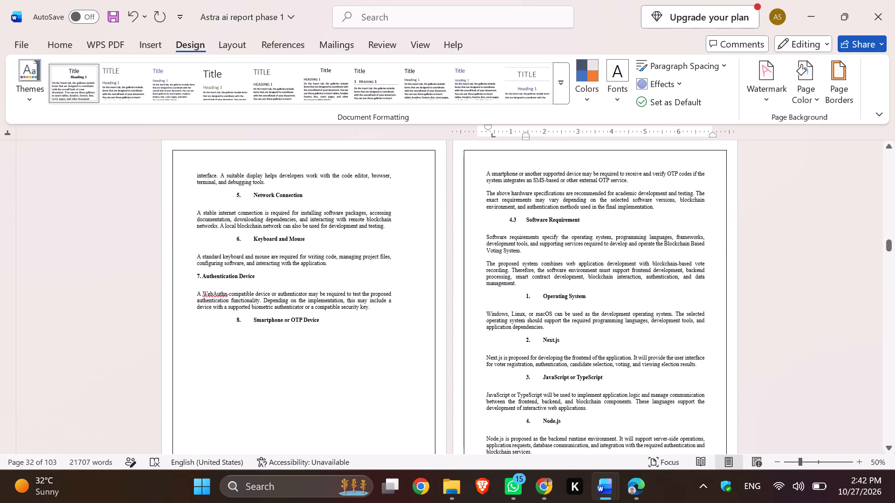
left_click(829, 87)
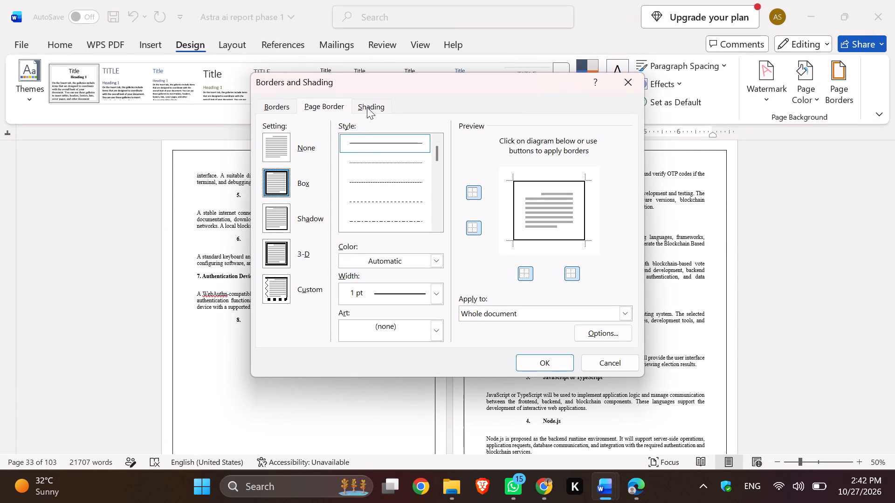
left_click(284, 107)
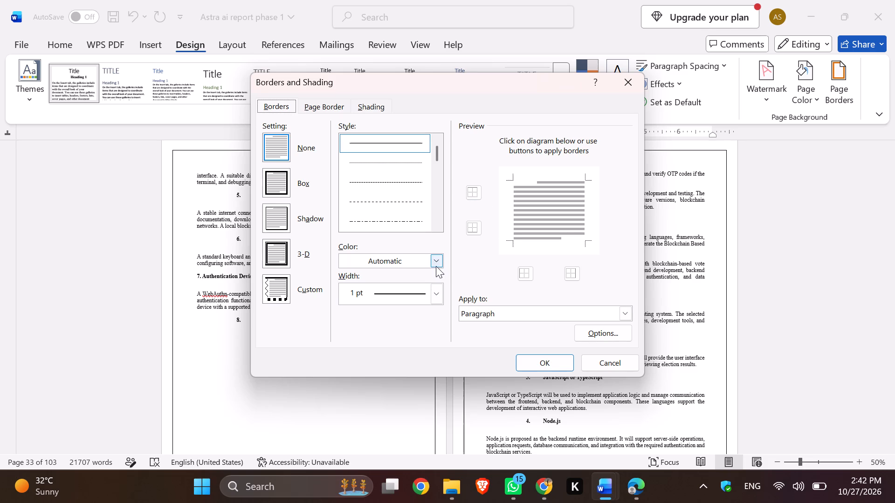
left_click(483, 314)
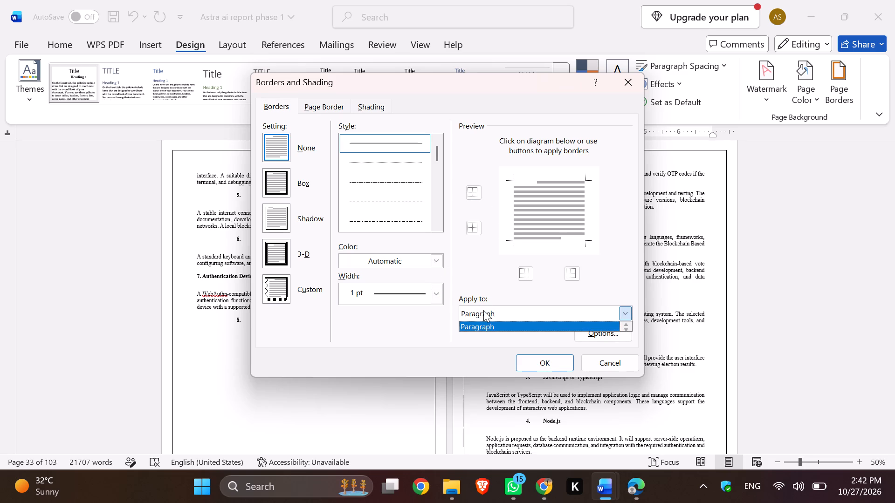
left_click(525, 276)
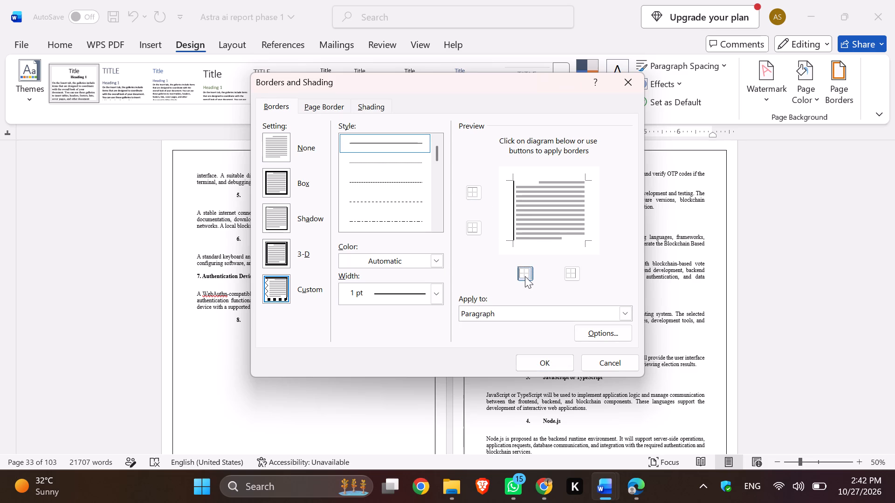
Apply 5% pattern shading in the automatic colour to the 3. Storage heading paragraph, leaving its left and right borders off.
left_click(525, 276)
left_click(566, 276)
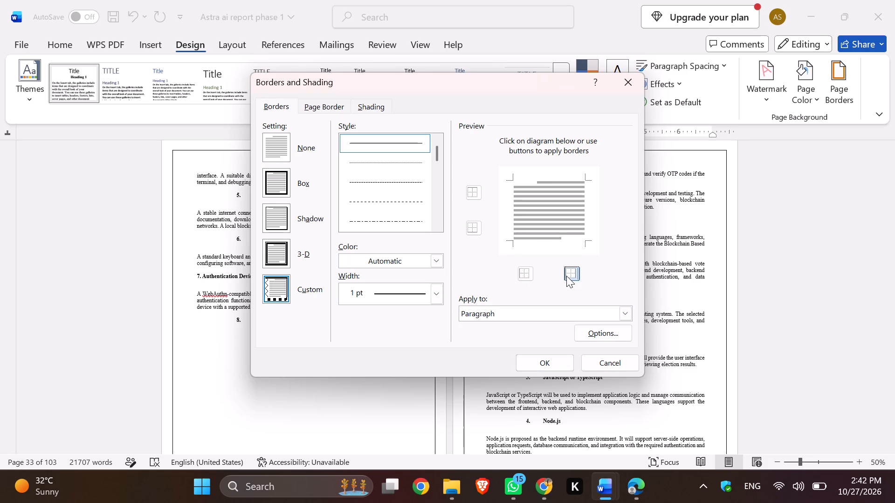
left_click(566, 276)
left_click(365, 103)
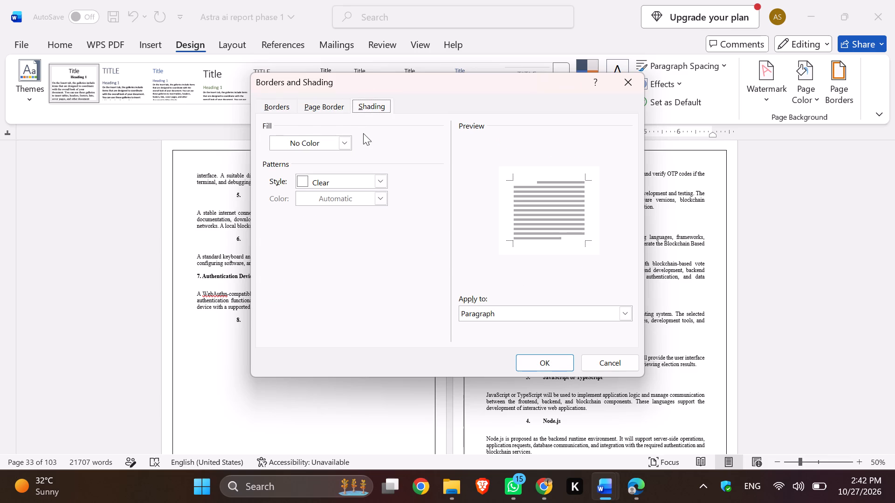
left_click(383, 176)
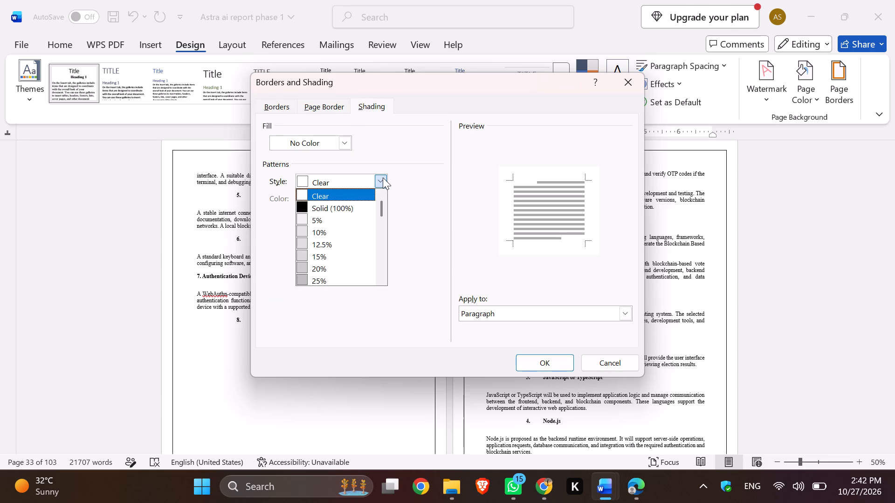
left_click(353, 221)
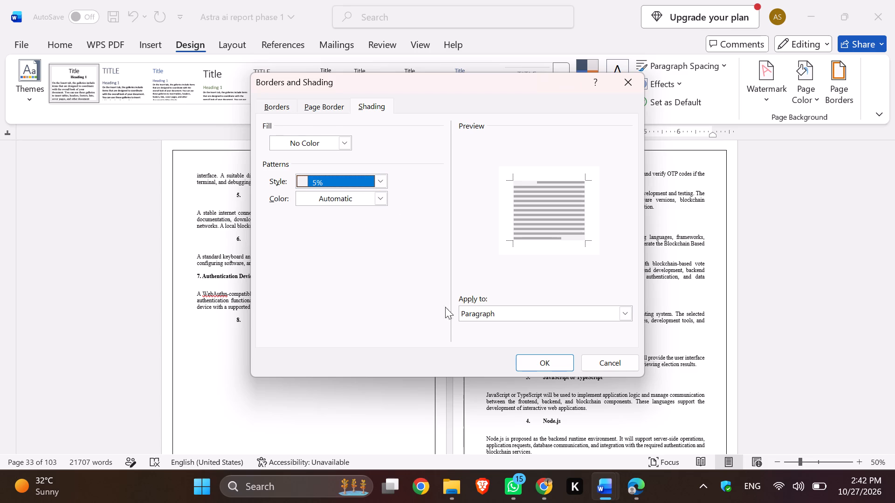
left_click(549, 361)
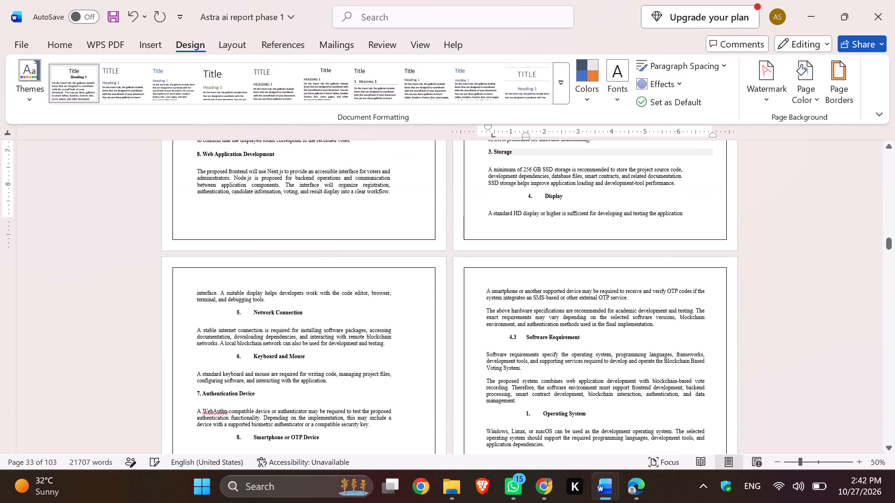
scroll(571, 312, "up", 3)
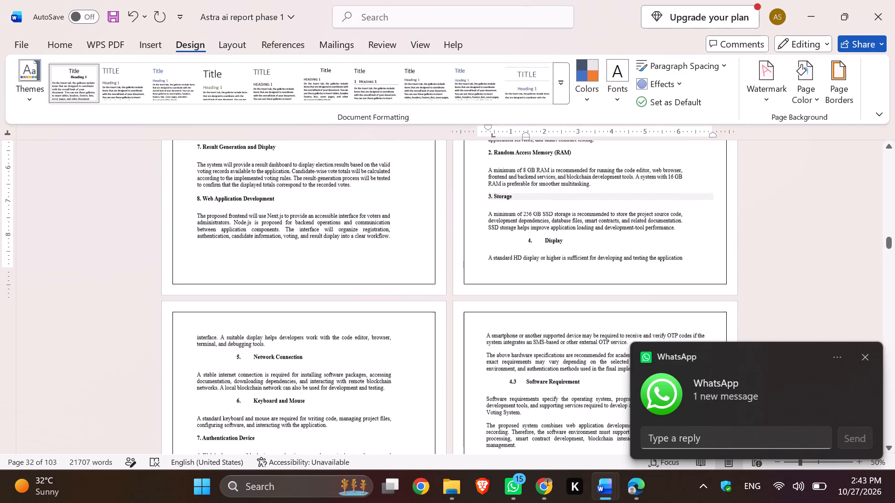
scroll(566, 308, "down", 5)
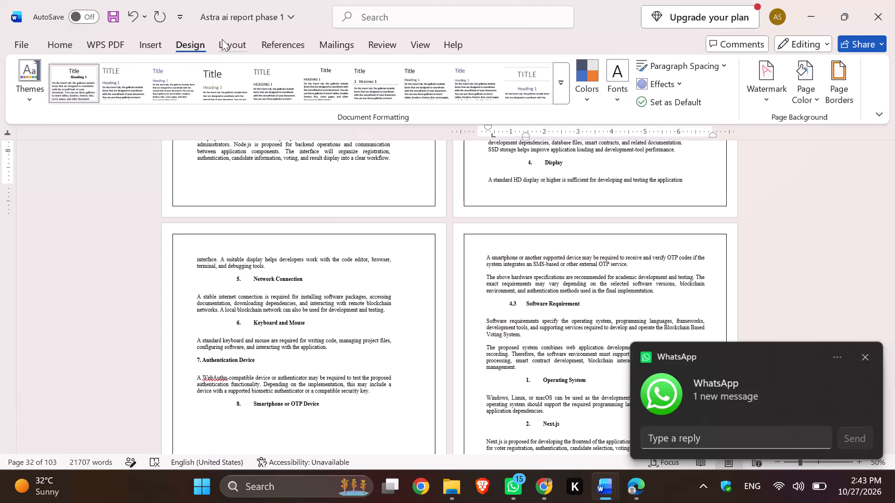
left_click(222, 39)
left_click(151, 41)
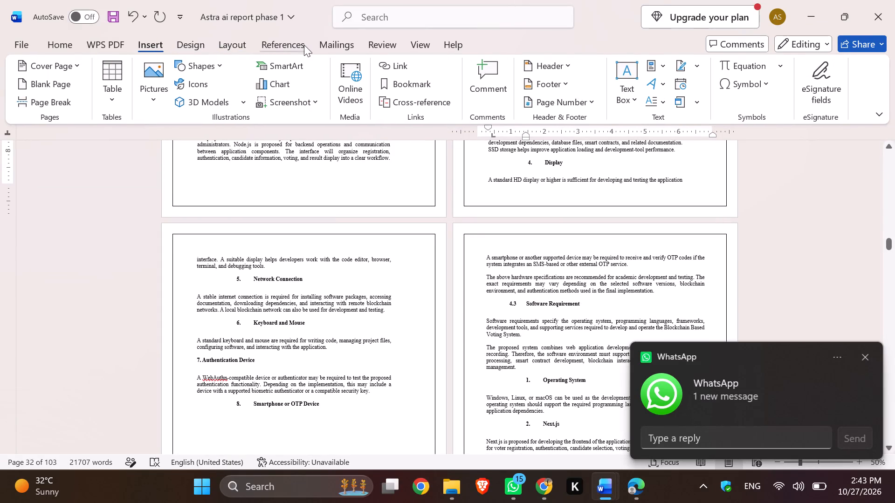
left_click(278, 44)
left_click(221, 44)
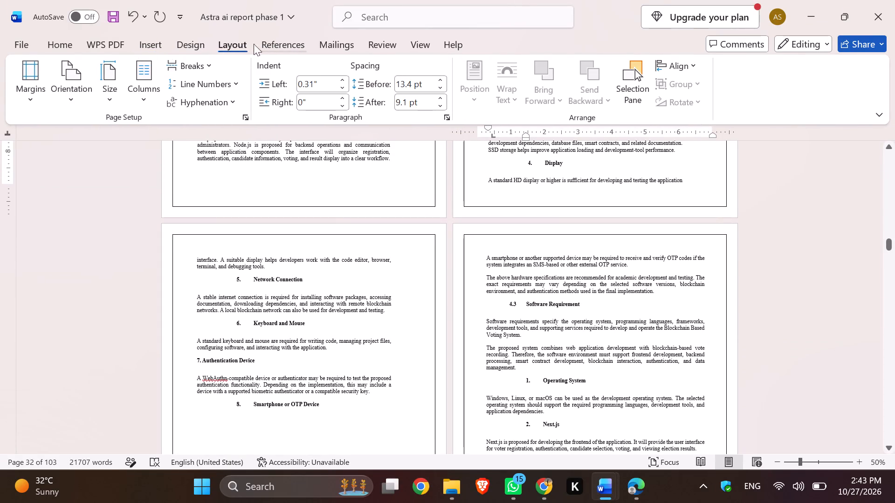
Open the gallery of built-in page headers for the report.
left_click(156, 41)
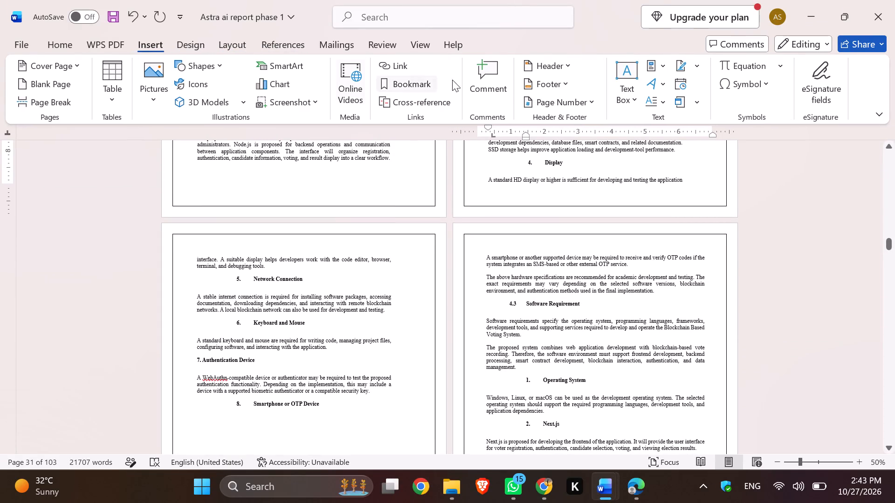
left_click(558, 65)
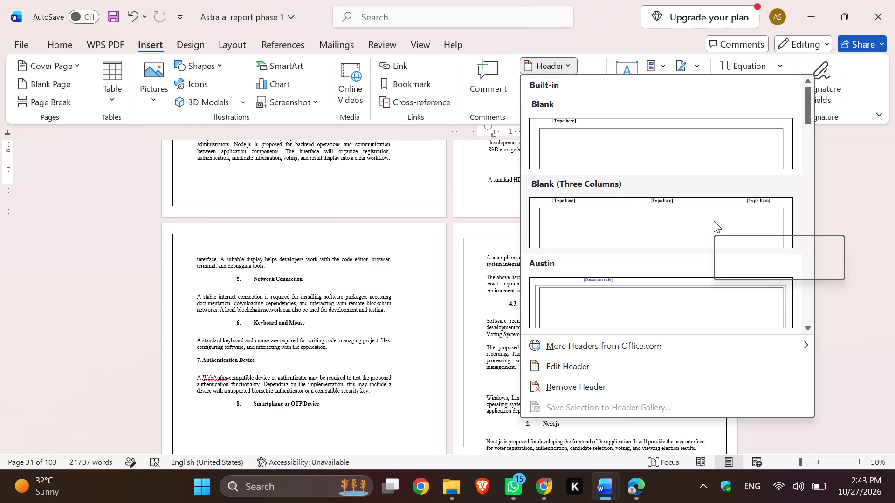
Edit the page header of the section containing 8.2 Hardware Requirements and enter the title "Block chainbased voting system".
left_click(617, 370)
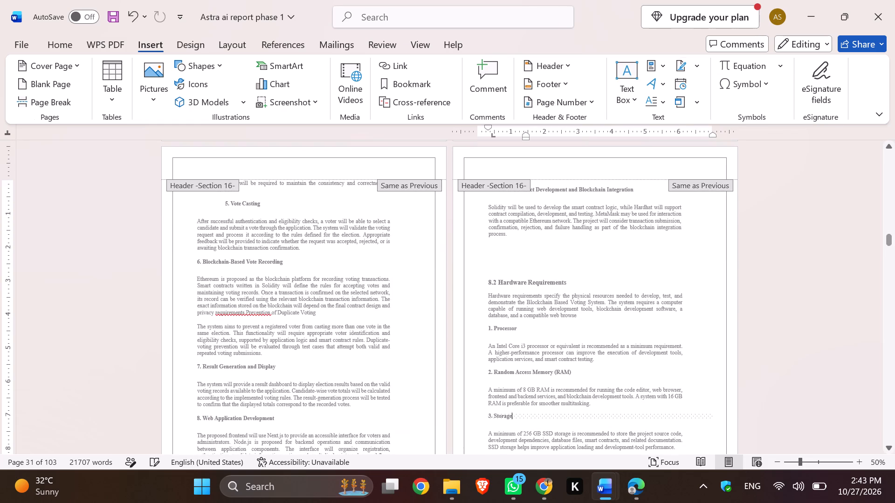
left_click(684, 174)
triple_click(684, 174)
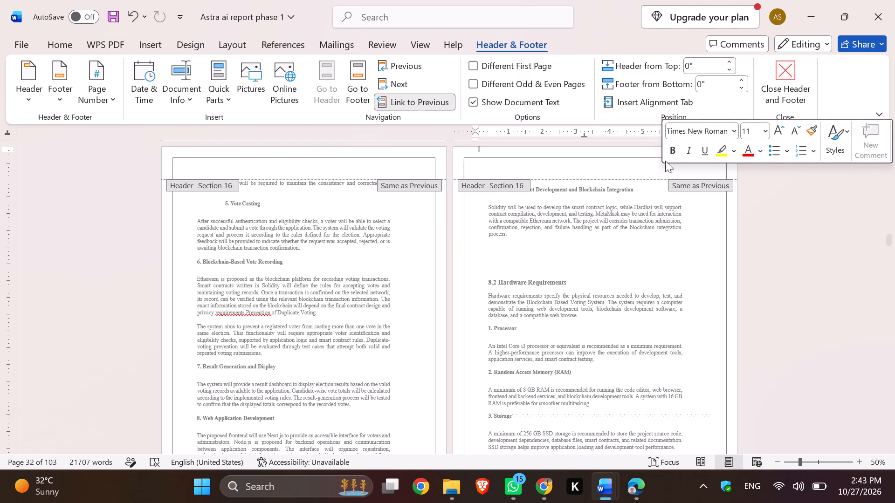
type("block cj")
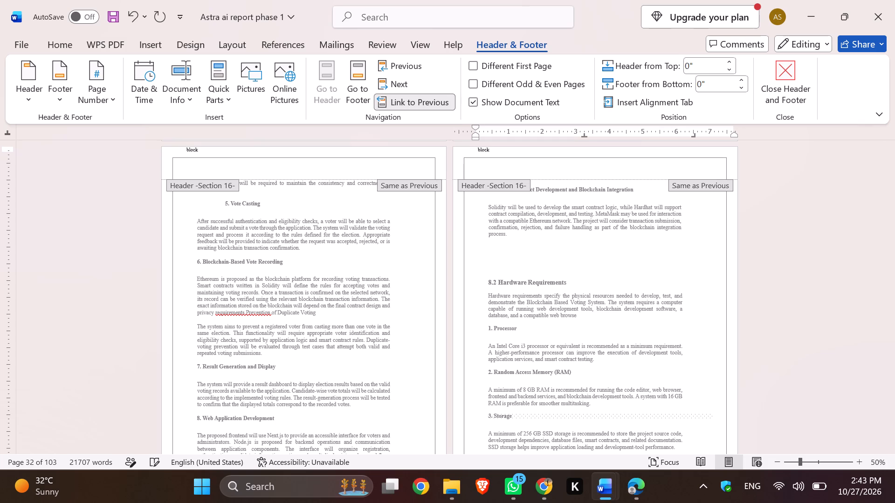
key("BackSpace")
type("hain basd voting")
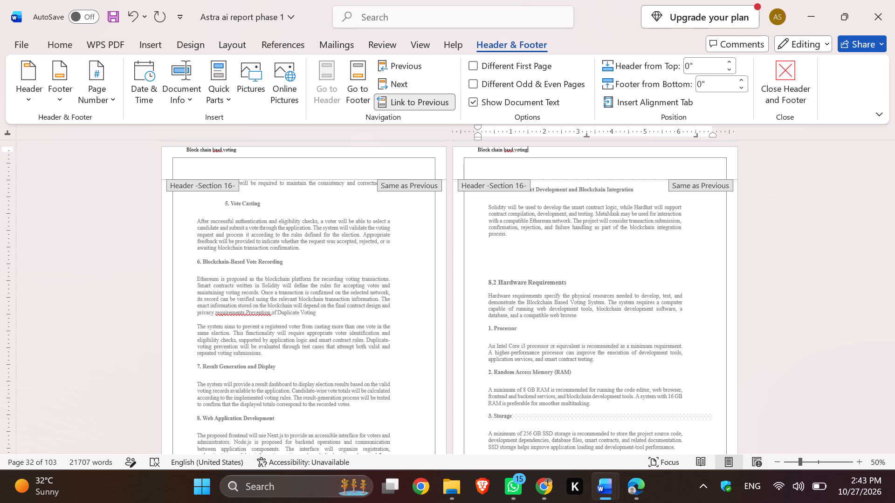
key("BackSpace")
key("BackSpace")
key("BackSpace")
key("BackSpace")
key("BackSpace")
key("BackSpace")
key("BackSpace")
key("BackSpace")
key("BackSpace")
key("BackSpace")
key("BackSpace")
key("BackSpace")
Complete the header title in the section containing 8.2 Hardware Requirements so it reads "Block chainbased voting system".
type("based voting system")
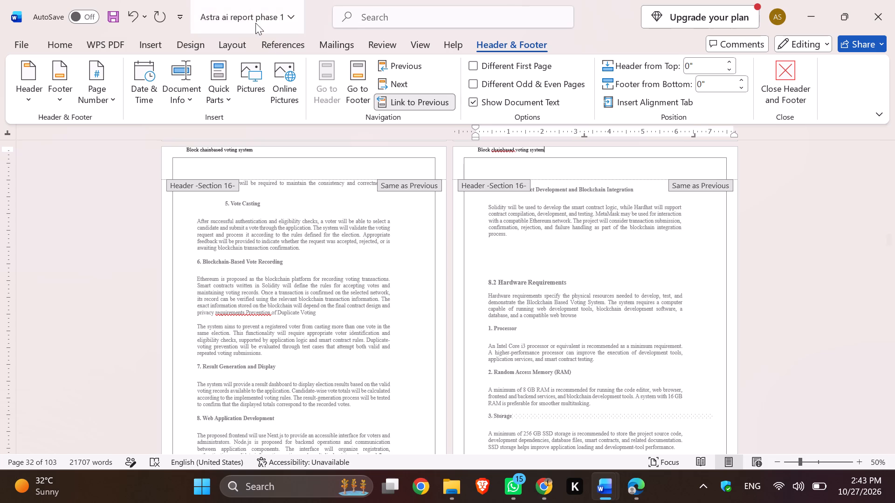
Insert 20 spaces before the header title "Block chainbased voting system" to shift it rightward along its line.
left_click(476, 149)
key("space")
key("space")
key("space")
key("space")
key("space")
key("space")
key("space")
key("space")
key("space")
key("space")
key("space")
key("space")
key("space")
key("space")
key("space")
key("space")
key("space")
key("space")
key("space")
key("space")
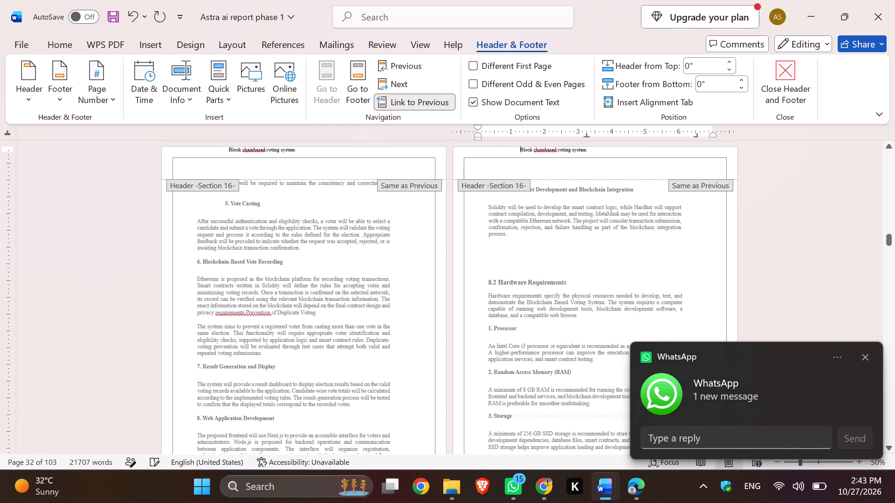
Move the header title toward the page's right side by setting its left indent to about 4.6 inches on the ruler.
left_click_drag(592, 147, 523, 145)
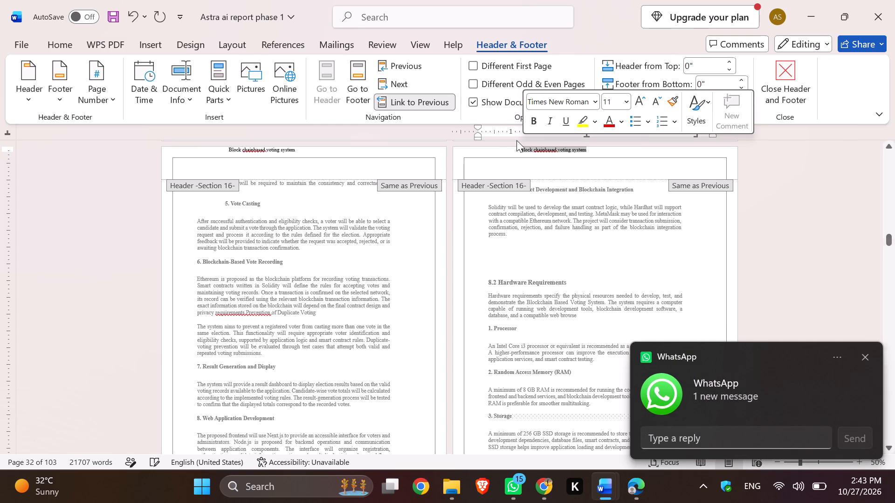
left_click_drag(477, 135, 519, 140)
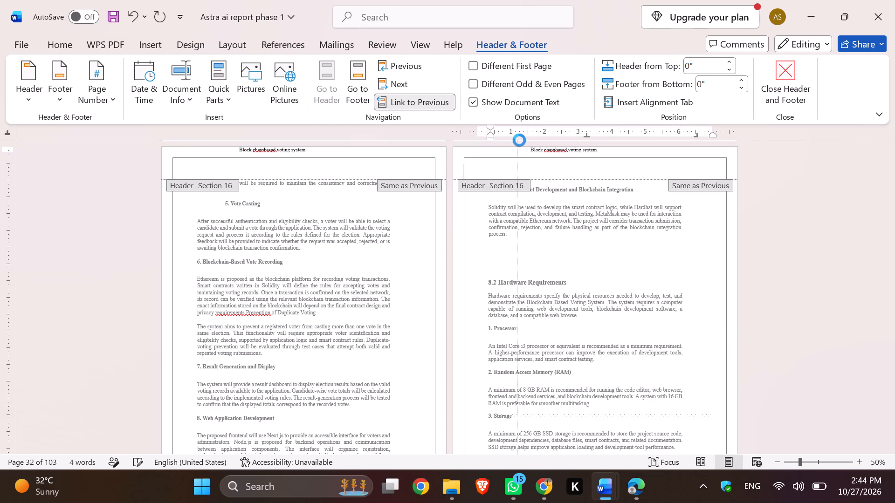
left_click_drag(519, 140, 634, 152)
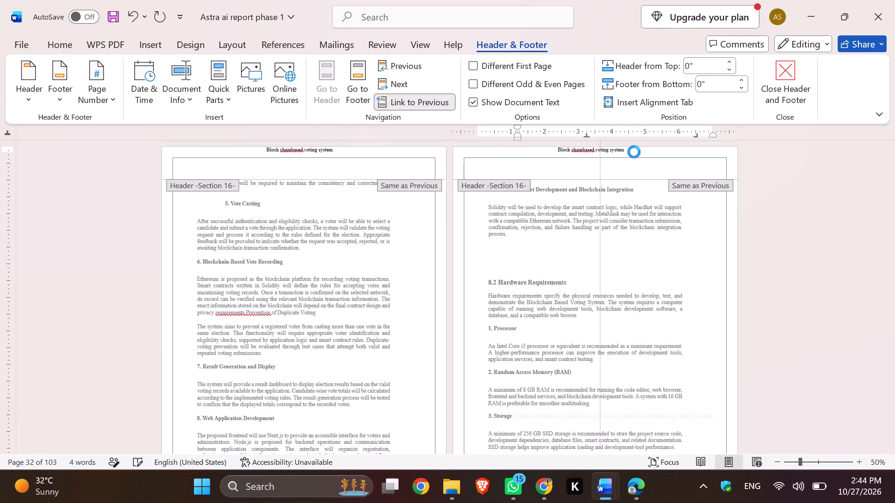
left_click_drag(634, 152, 723, 171)
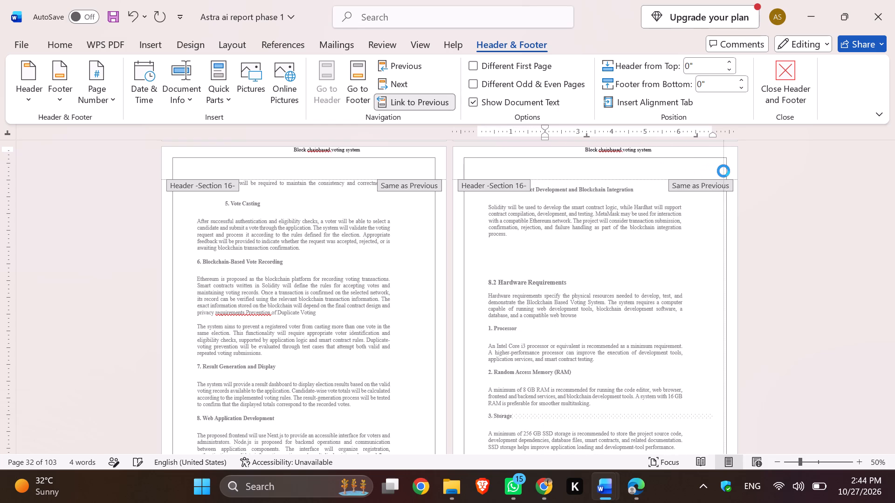
left_click_drag(723, 171, 725, 171)
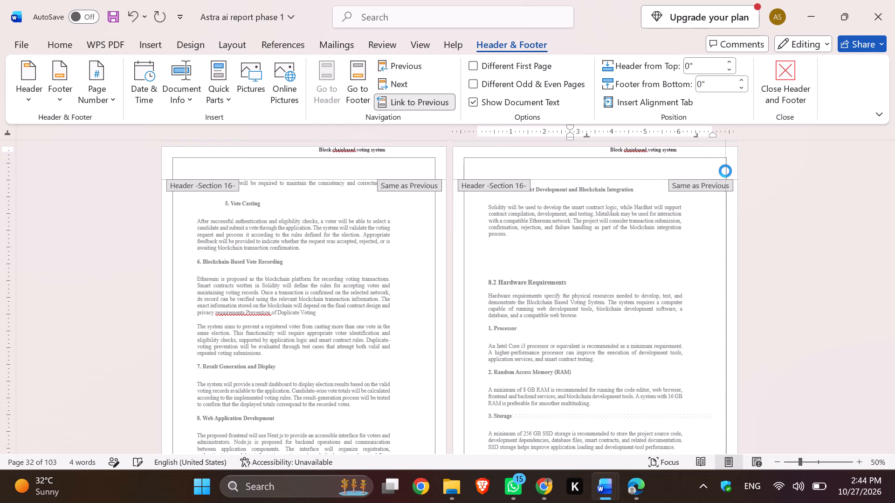
left_click_drag(725, 171, 737, 170)
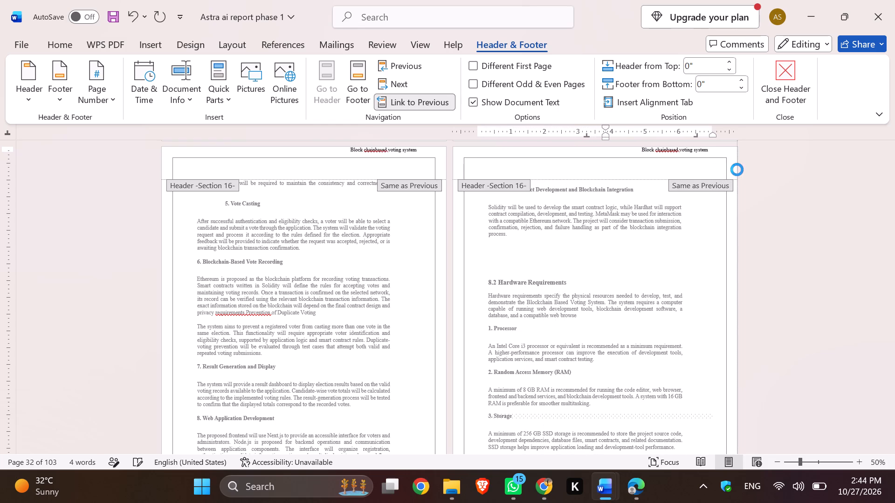
left_click_drag(737, 170, 725, 169)
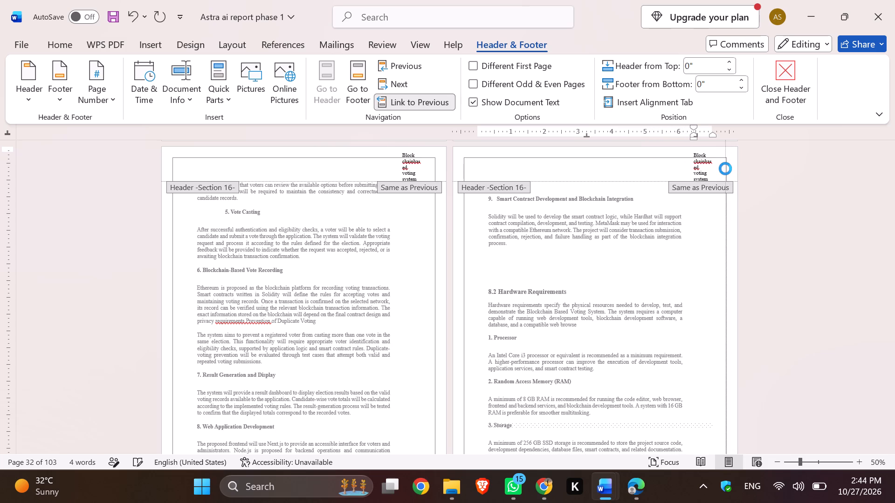
left_click_drag(725, 169, 671, 165)
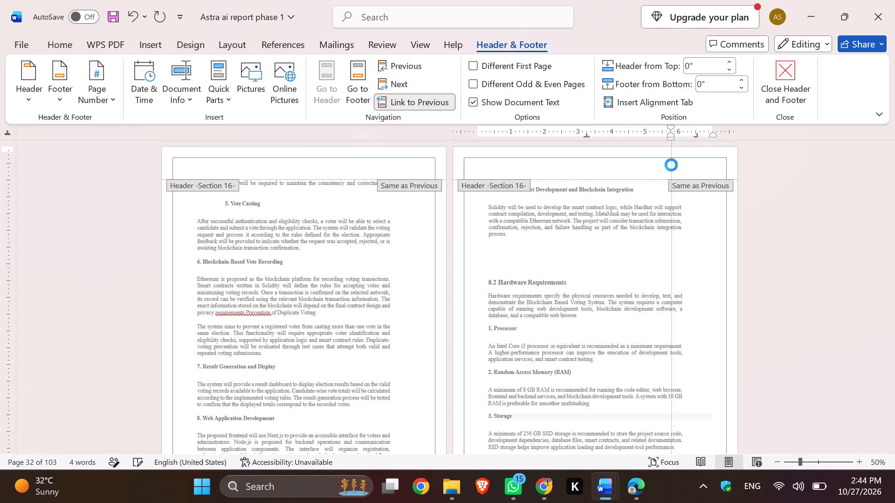
left_click_drag(671, 165, 671, 165)
left_click_drag(671, 165, 632, 159)
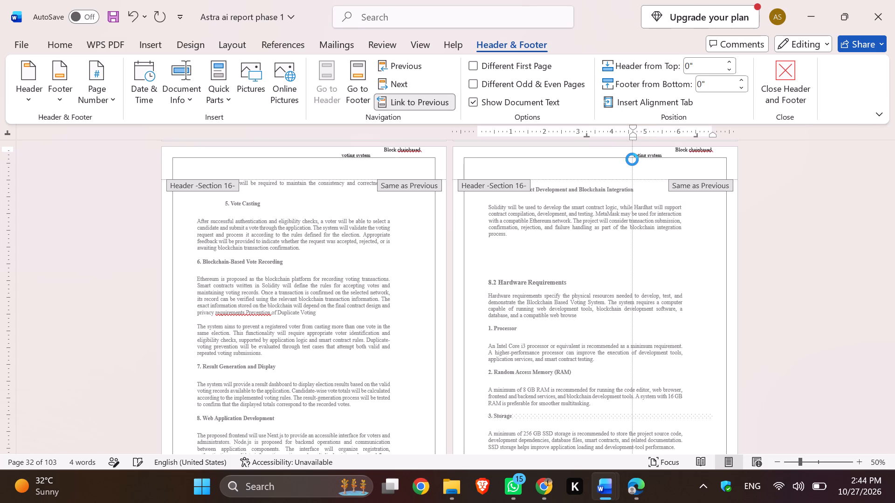
Set the header title's left indent to about 3.5" so the title fits on one line above the page border.
left_click_drag(632, 159, 616, 157)
right_click(616, 157)
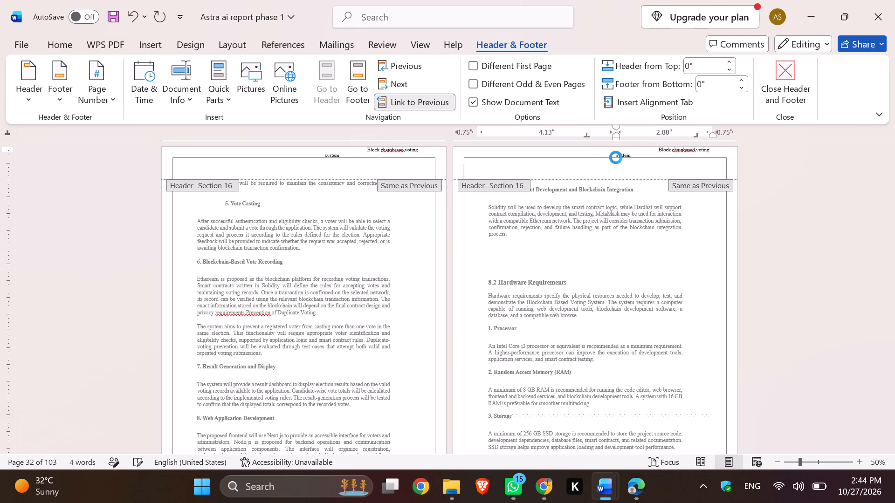
left_click_drag(616, 157, 603, 157)
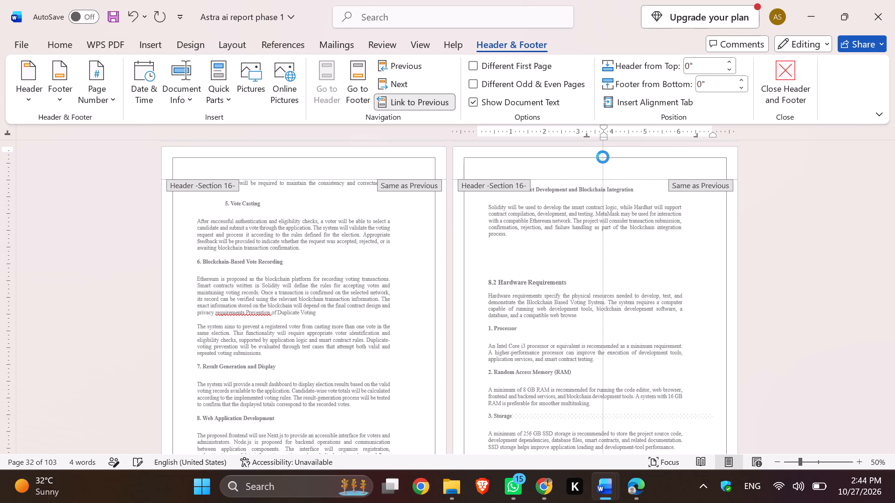
left_click_drag(603, 157, 602, 157)
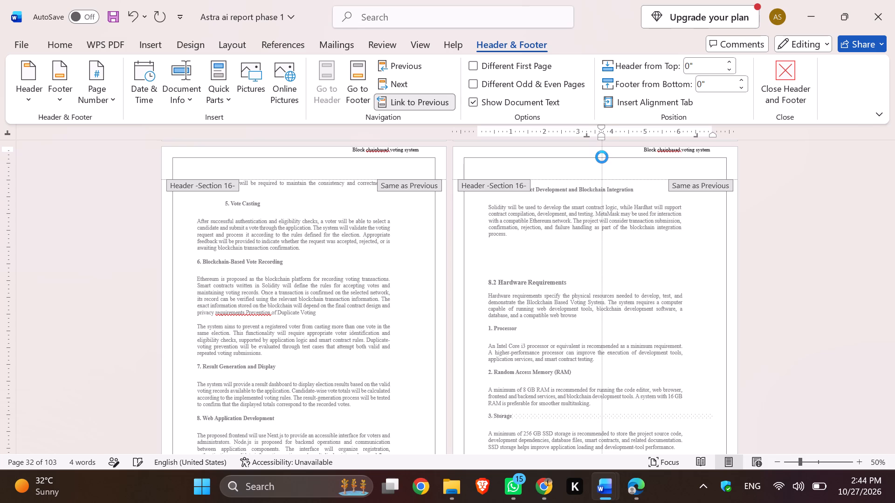
left_click_drag(602, 157, 614, 156)
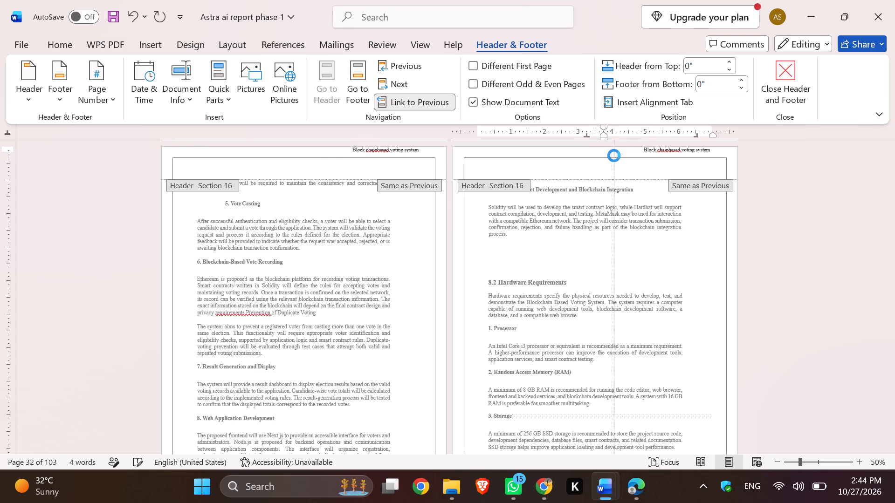
left_click_drag(614, 156, 608, 154)
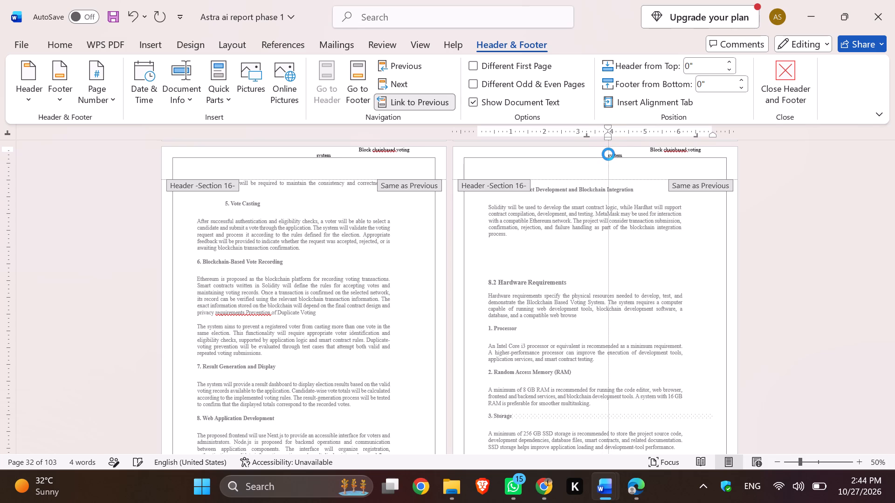
left_click_drag(608, 154, 604, 154)
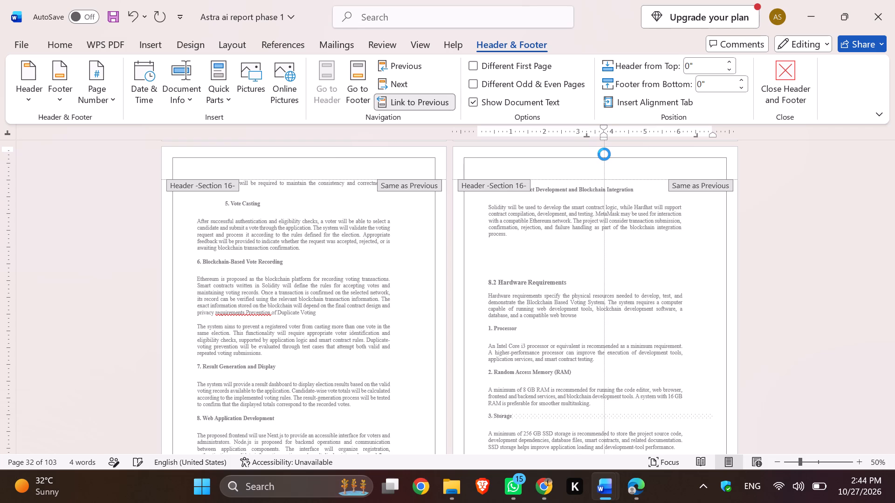
left_click_drag(604, 154, 595, 154)
right_click(604, 154)
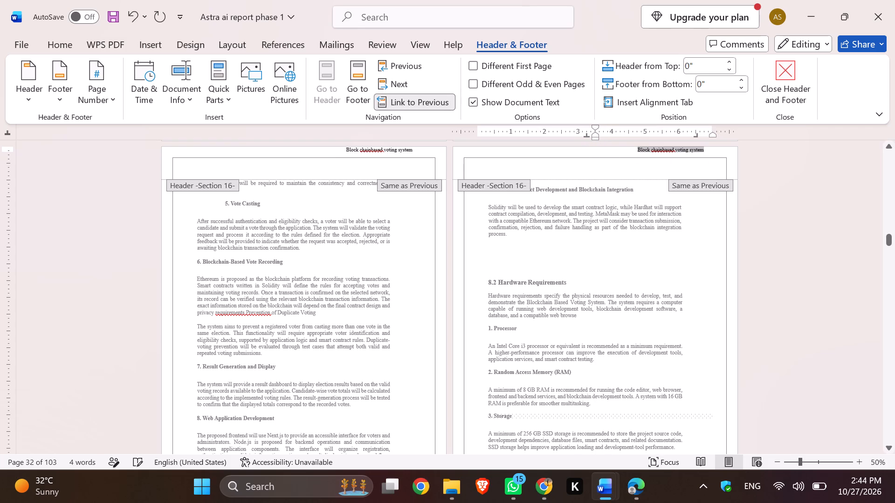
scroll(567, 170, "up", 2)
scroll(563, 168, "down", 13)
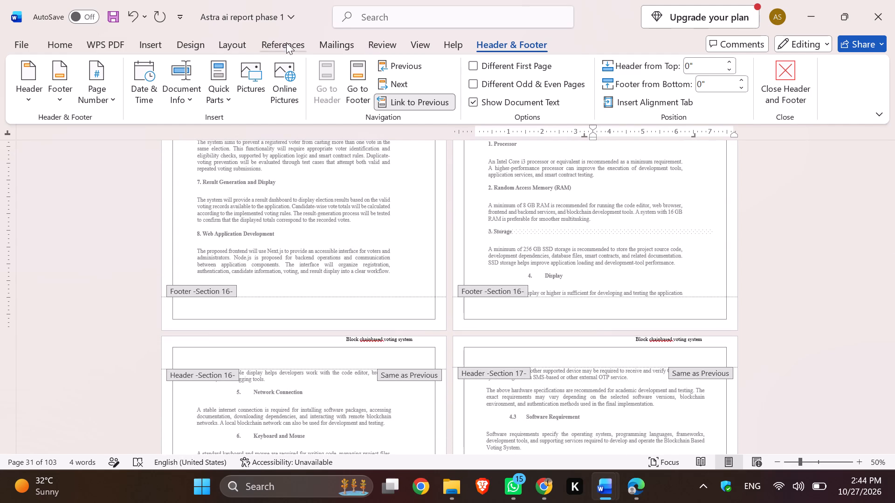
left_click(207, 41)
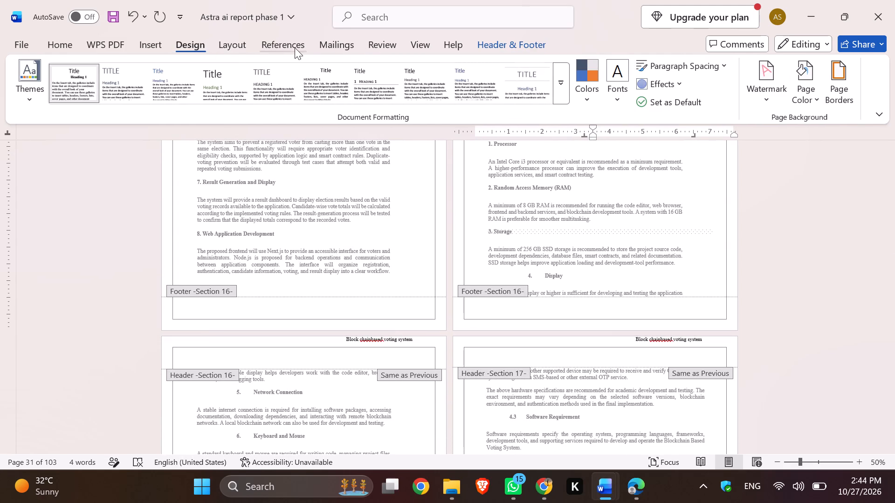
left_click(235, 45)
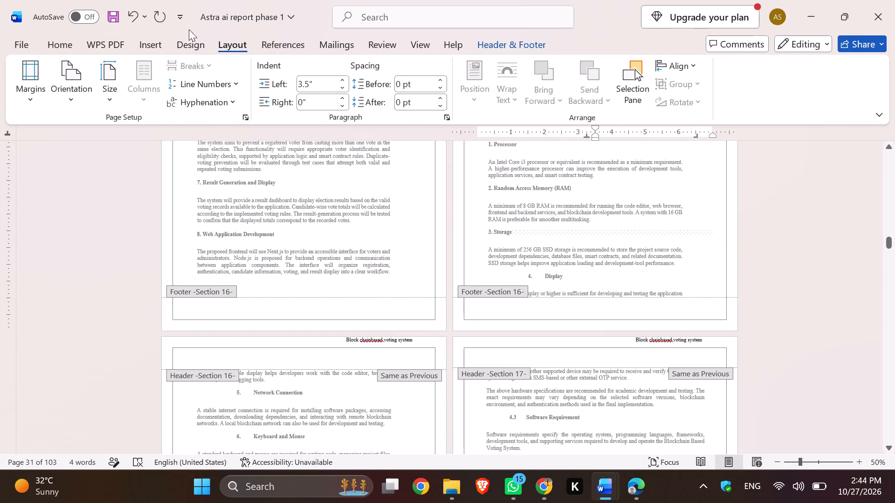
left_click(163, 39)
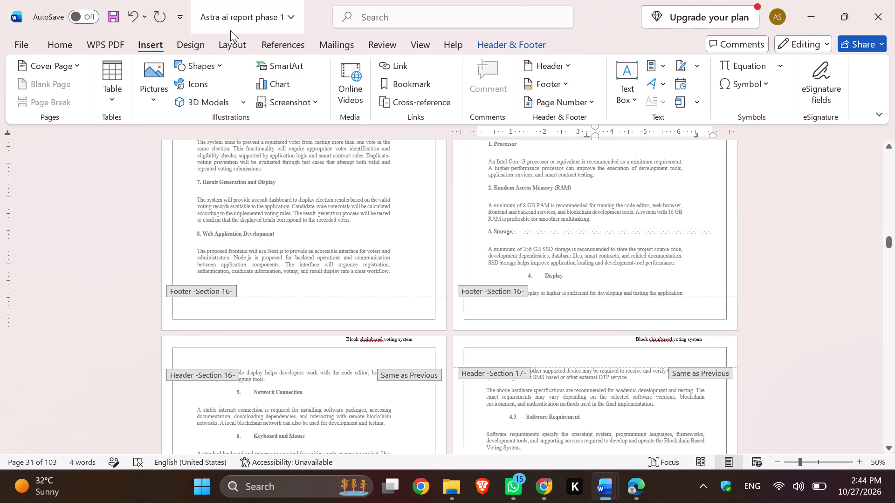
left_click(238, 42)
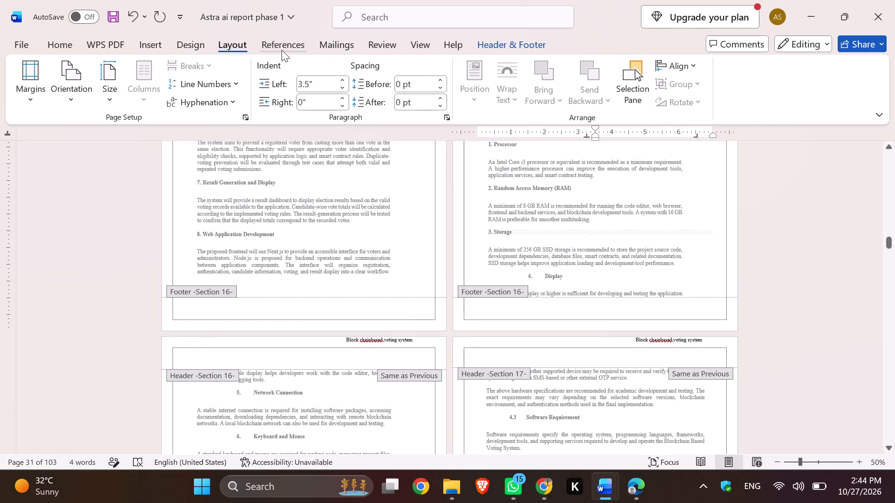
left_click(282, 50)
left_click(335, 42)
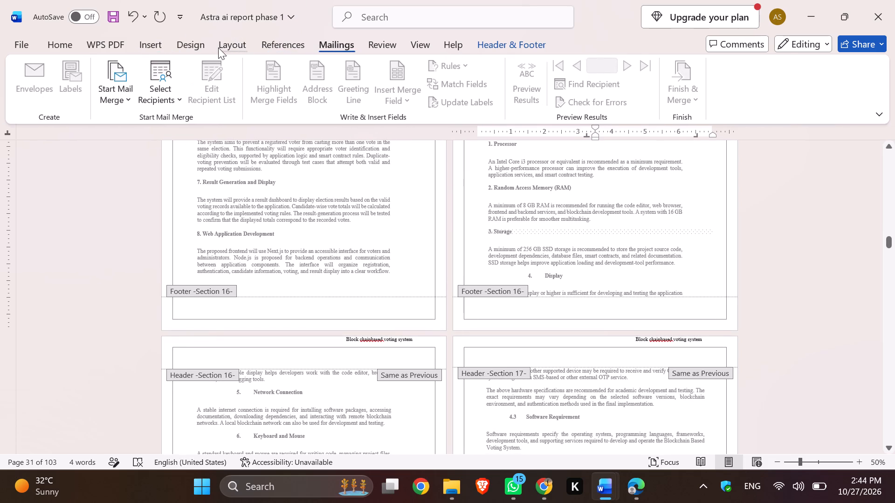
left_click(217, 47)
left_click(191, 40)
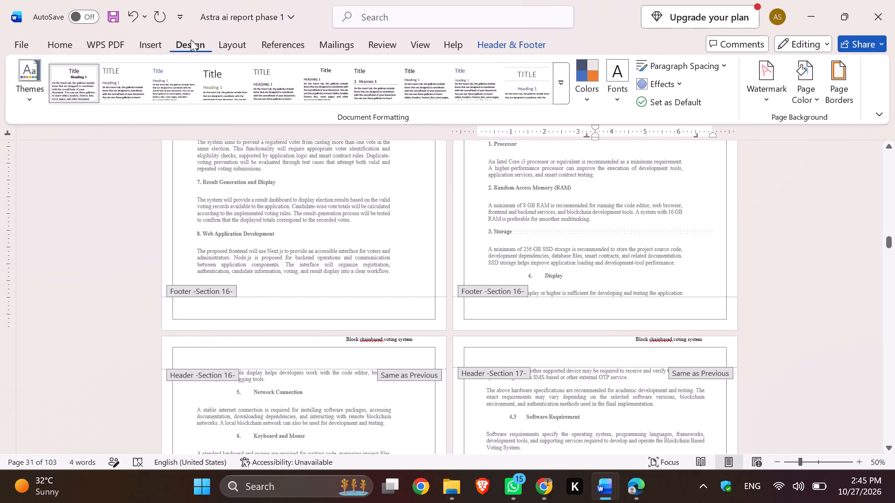
Insert the built-in Blank footer in the section containing 8.2 Hardware Requirements and return to the body text.
left_click(151, 49)
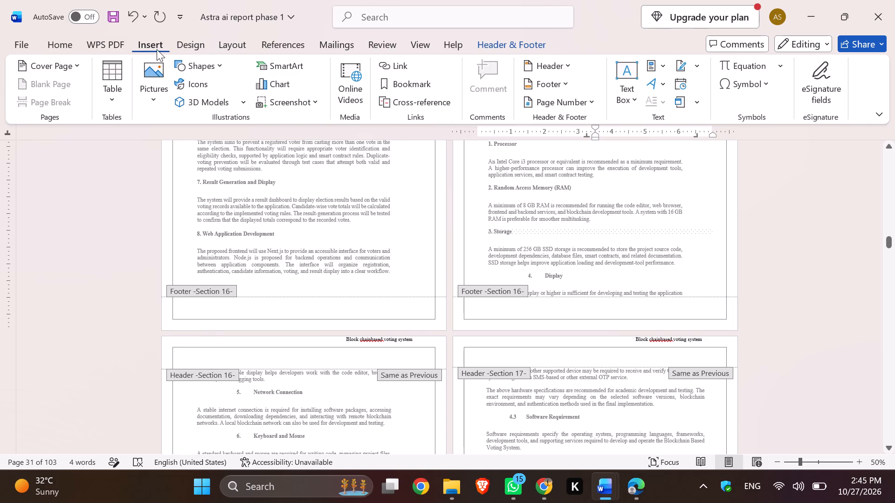
left_click(547, 84)
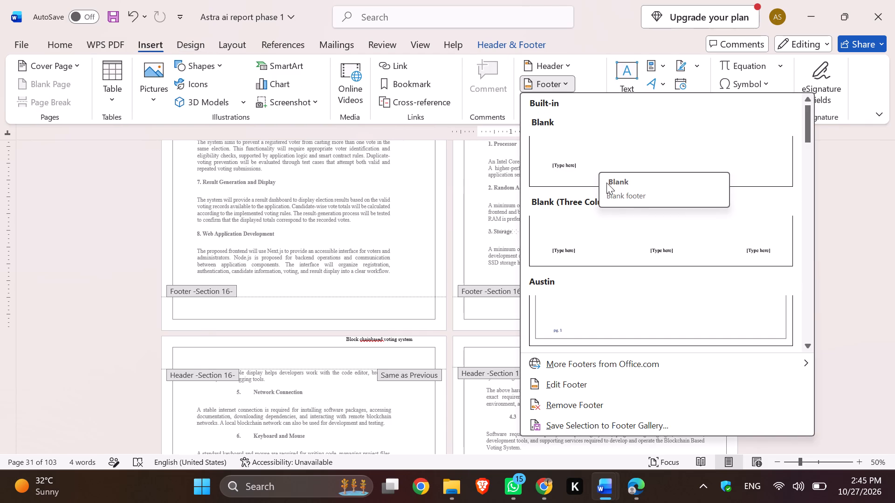
left_click(620, 180)
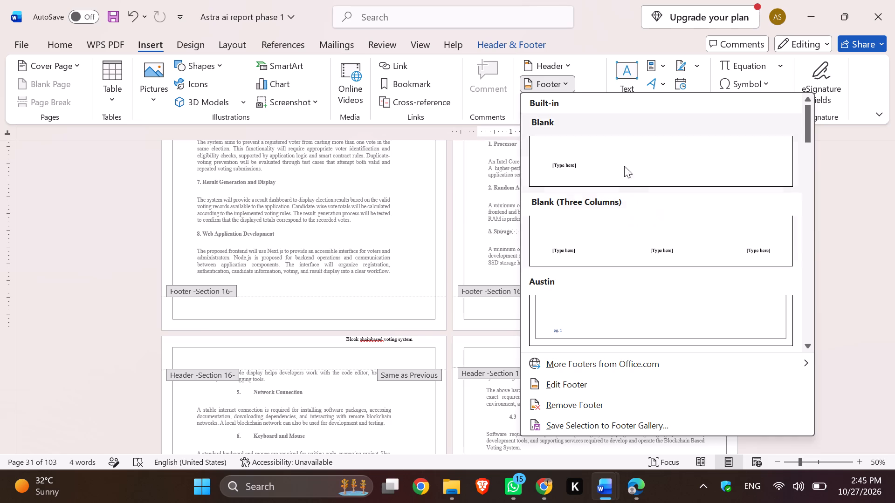
left_click(603, 158)
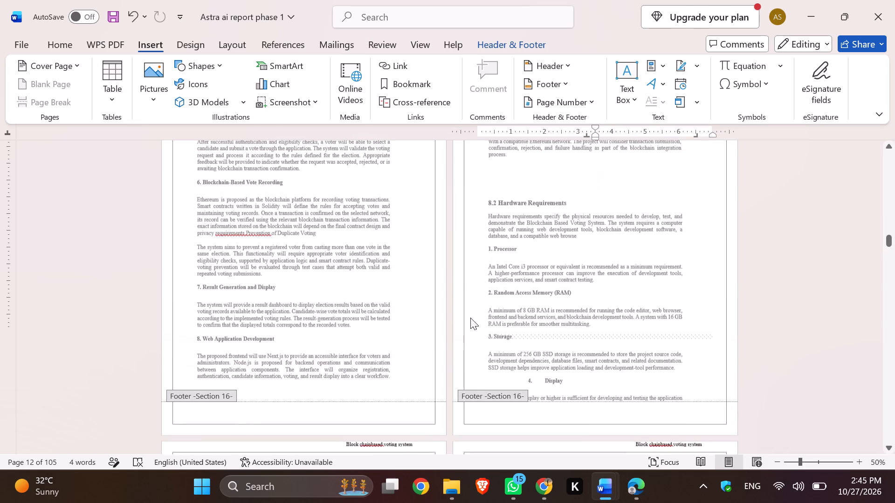
left_click(297, 419)
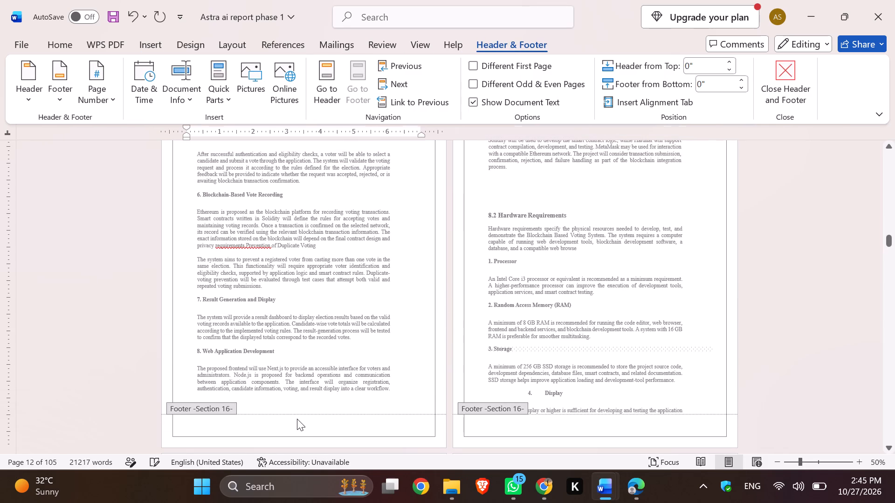
triple_click(261, 423)
left_click(493, 408)
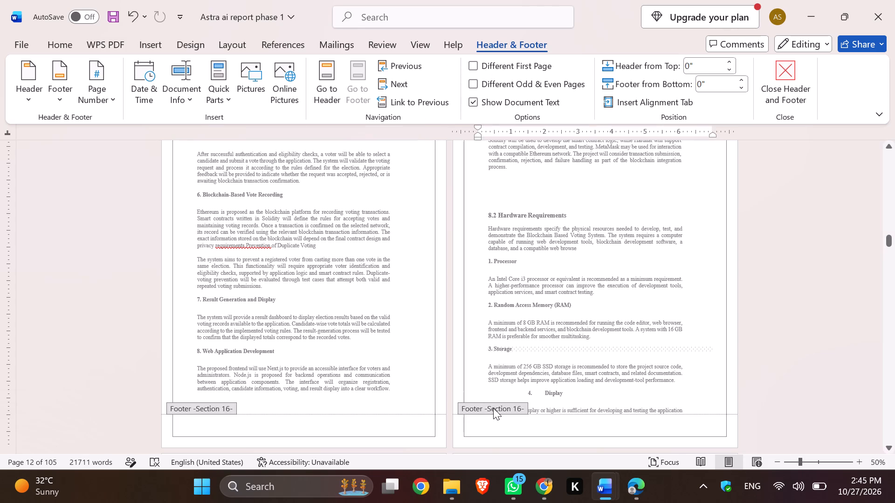
left_click(493, 408)
right_click(493, 408)
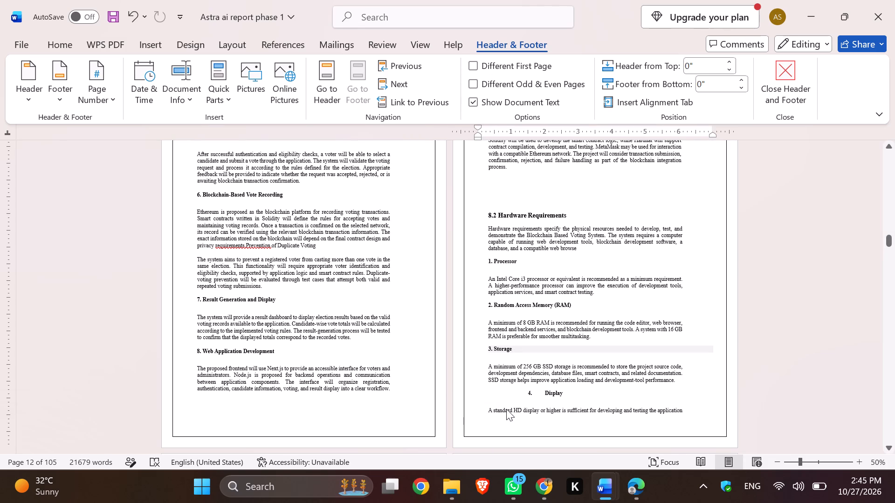
scroll(506, 408, "down", 3)
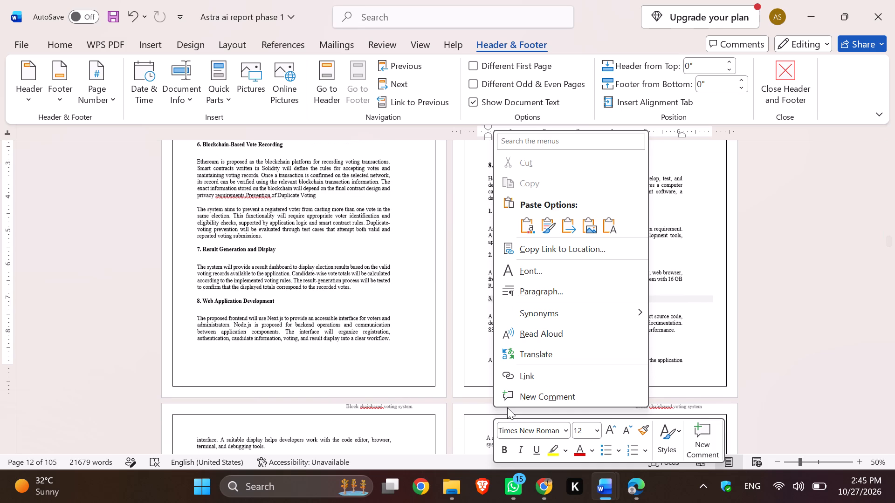
left_click(770, 381)
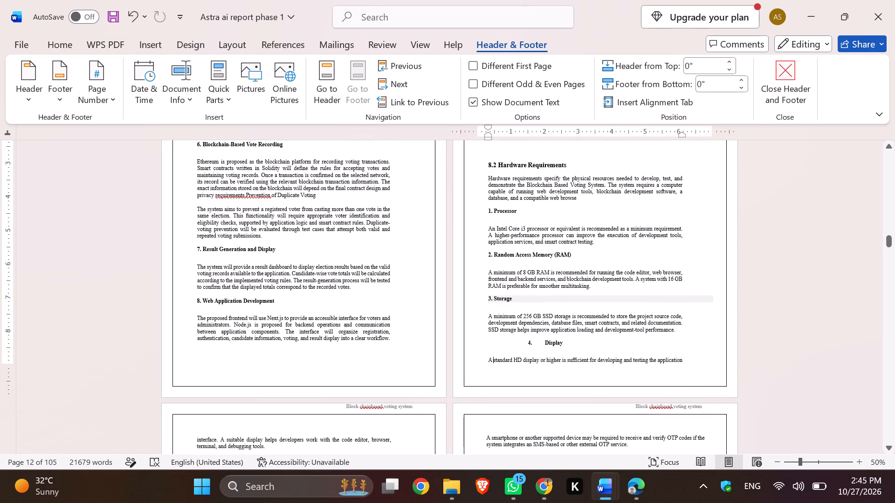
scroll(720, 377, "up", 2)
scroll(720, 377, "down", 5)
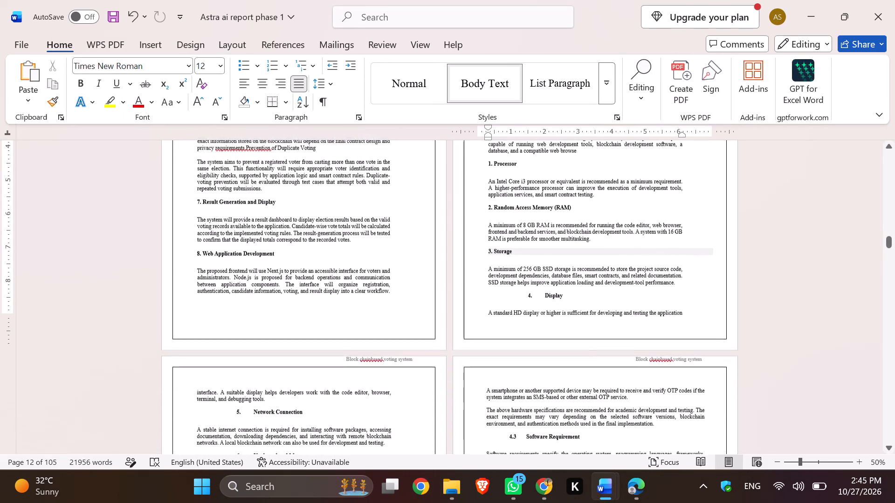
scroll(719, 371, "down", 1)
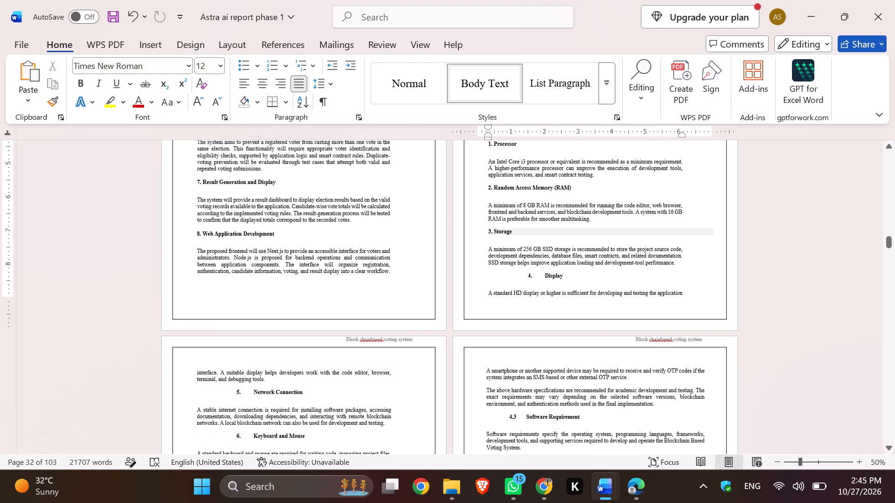
Reopen the page header and insert a space between "chain" and "based" in the title, making it "Block chain based voting system".
left_click(660, 337)
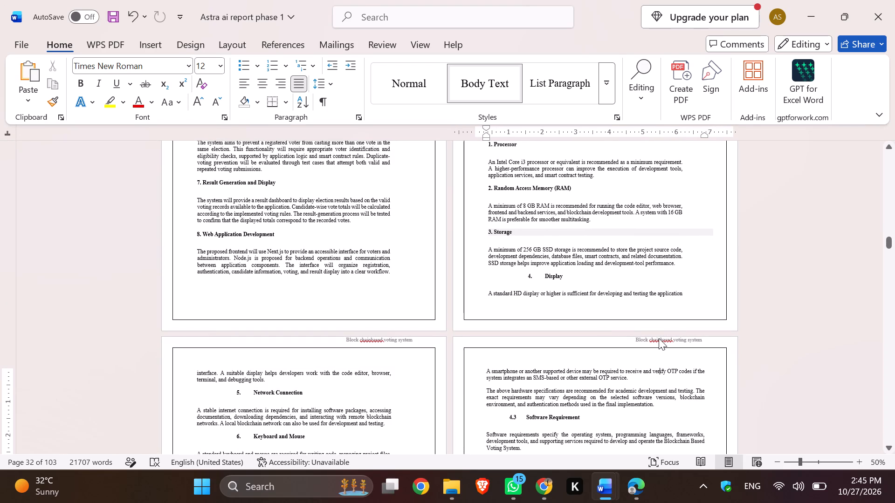
left_click(659, 338)
double_click(659, 338)
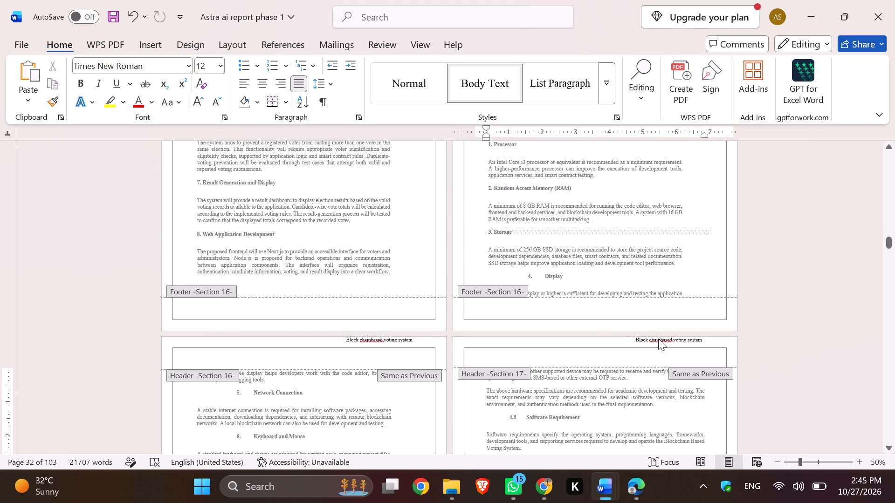
left_click(658, 339)
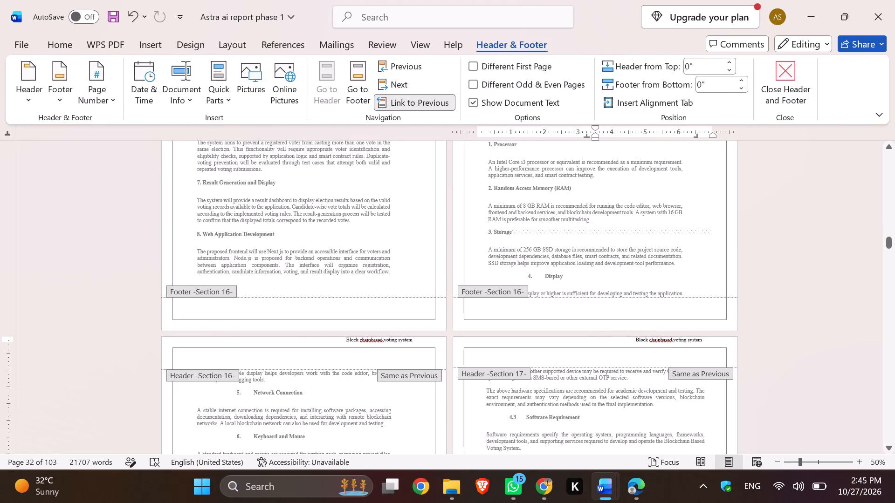
key("Right")
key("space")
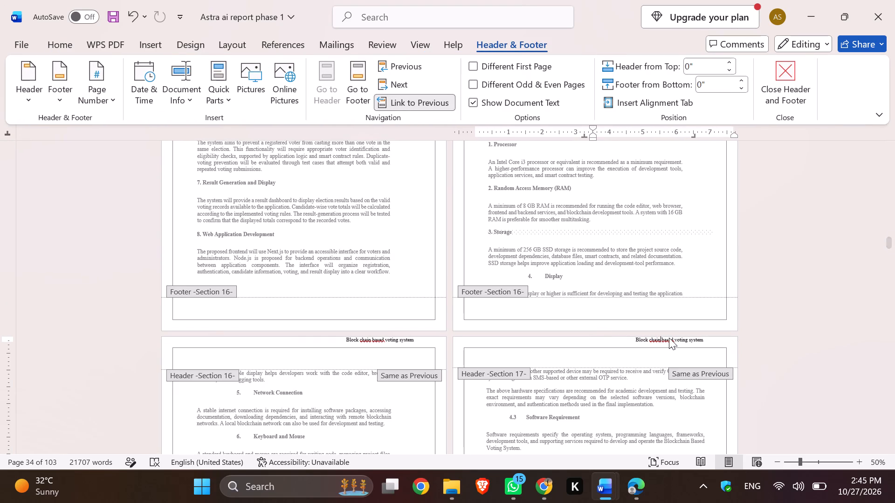
left_click(718, 344)
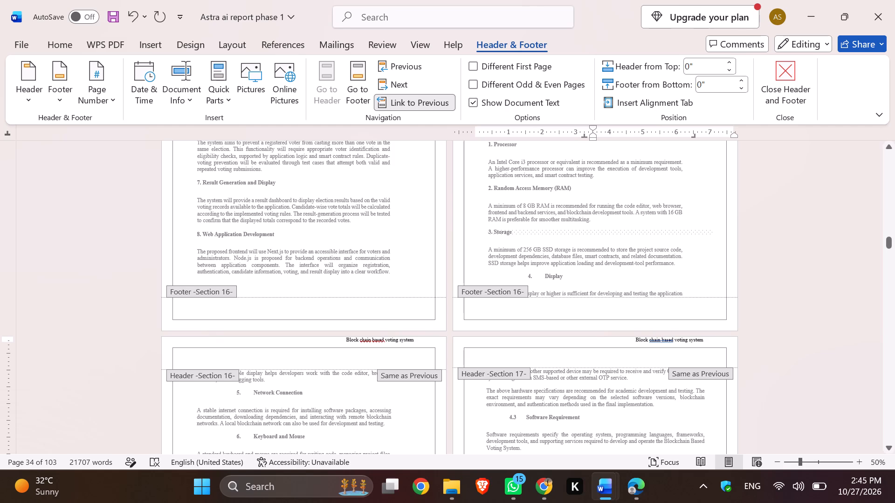
Examine the headers and footer areas on the hardware and software requirements pages in sections 16 and 17.
scroll(655, 335, "up", 2)
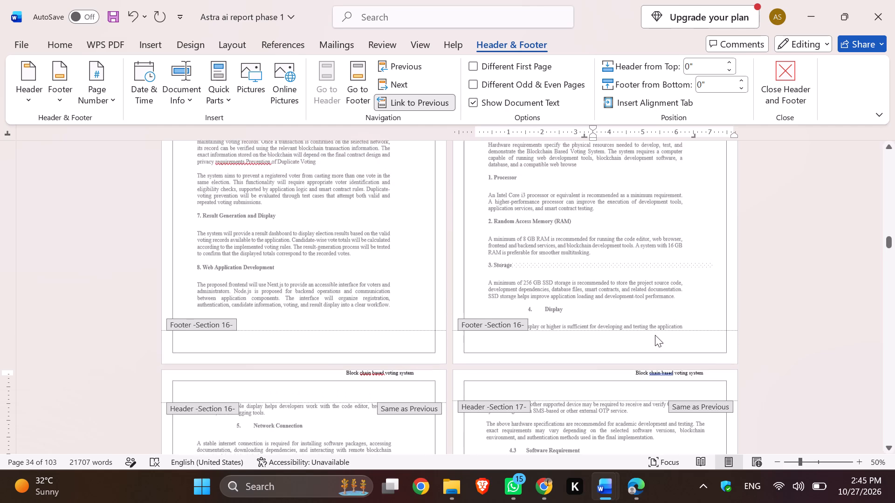
scroll(655, 335, "up", 1)
scroll(655, 335, "down", 10)
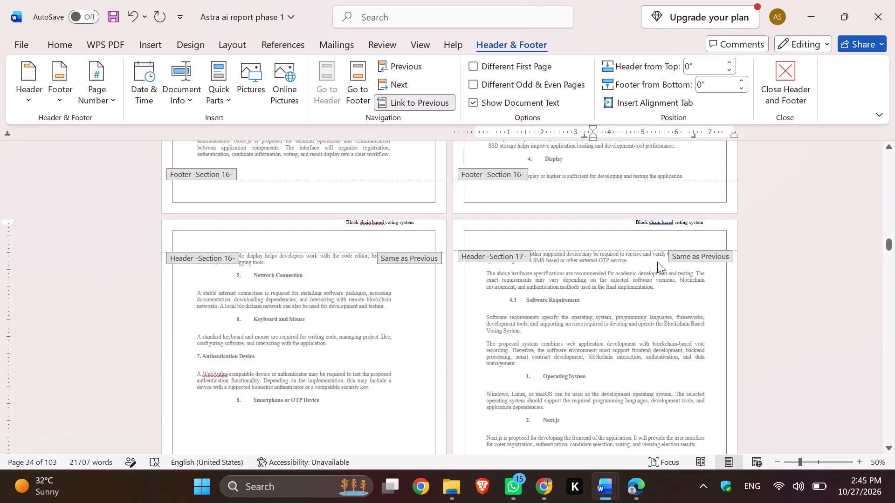
left_click(699, 176)
left_click(698, 178)
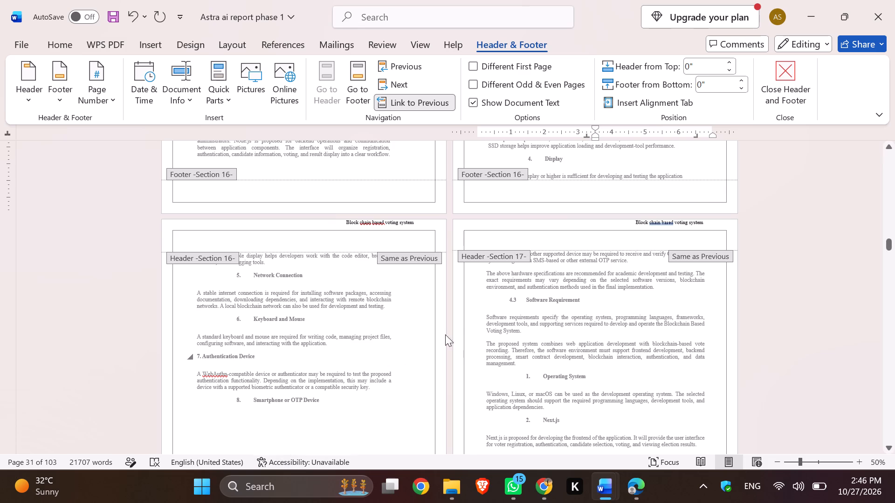
scroll(620, 269, "up", 1)
scroll(620, 268, "down", 9)
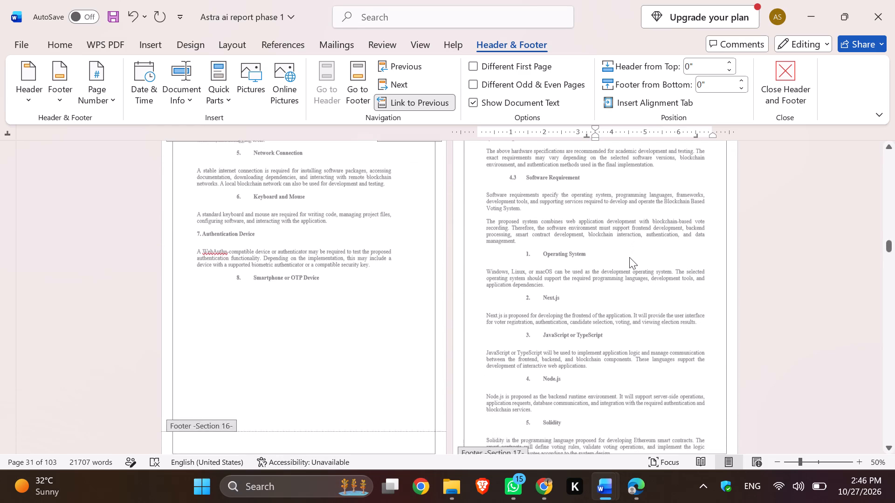
scroll(629, 255, "down", 5)
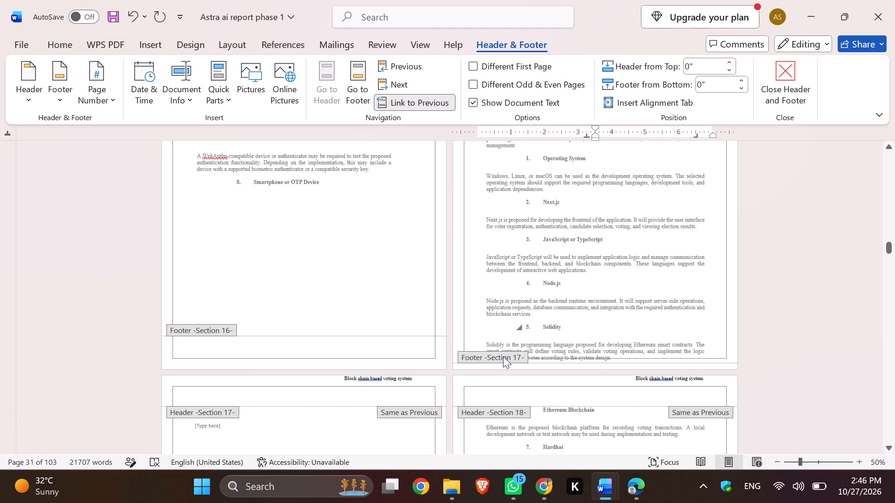
left_click(503, 356)
left_click(510, 357)
left_click(510, 357)
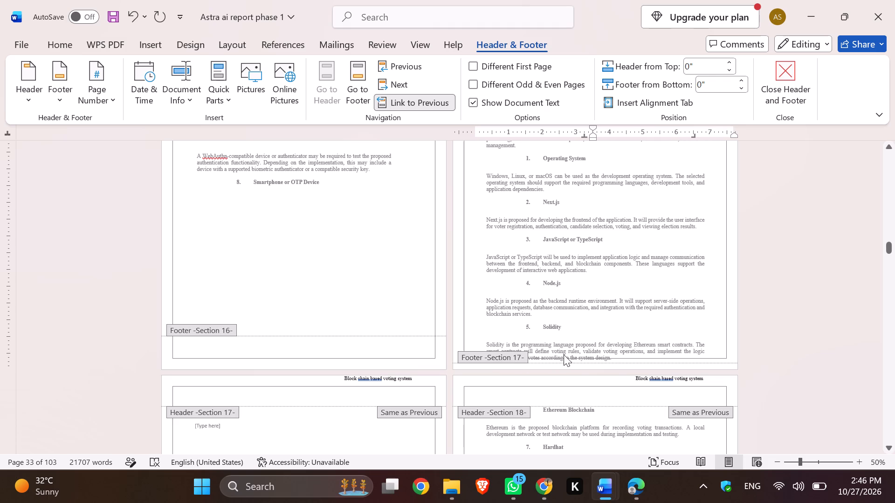
left_click(654, 362)
left_click_drag(651, 362, 648, 354)
left_click_drag(648, 354, 648, 353)
left_click(315, 333)
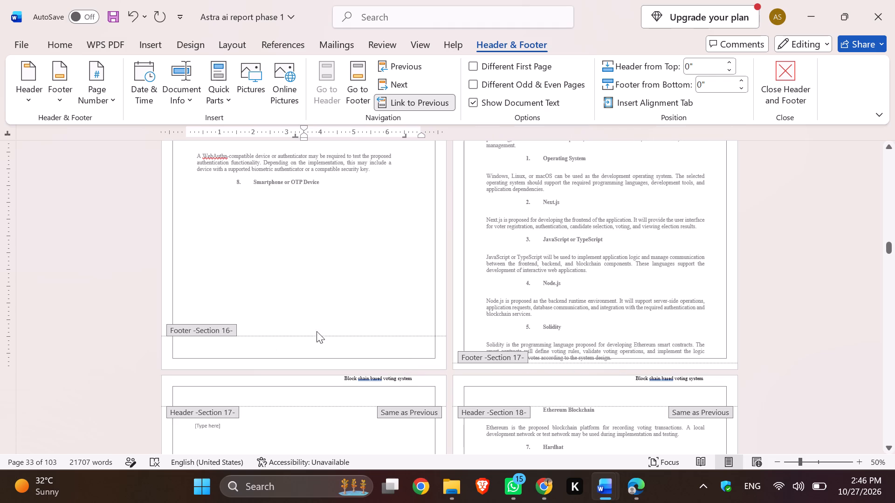
Examine the headers, footers and page layout from the Software Requirement pages through the functional requirements in sections 17 to 19.
scroll(403, 327, "up", 3)
scroll(404, 321, "down", 14)
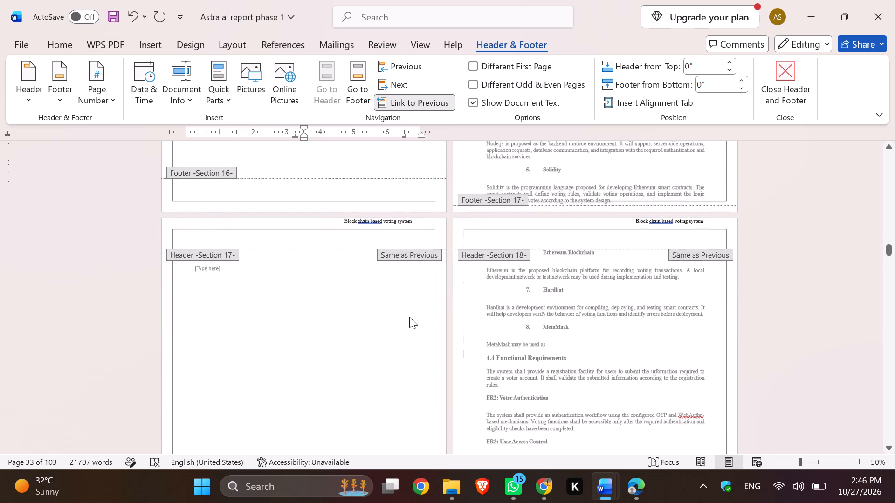
scroll(409, 317, "down", 14)
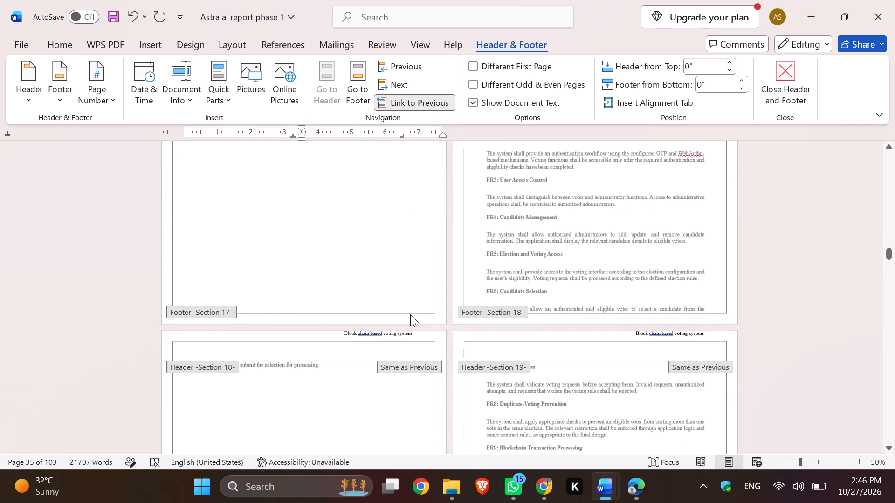
scroll(410, 314, "down", 6)
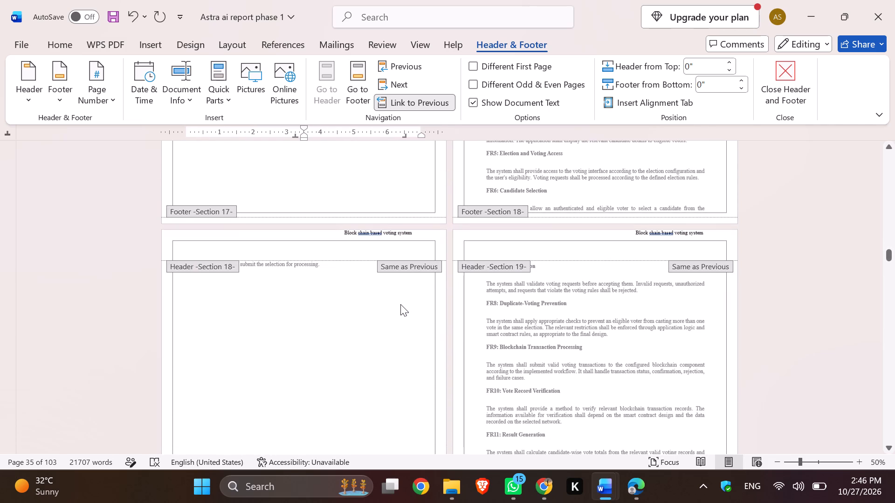
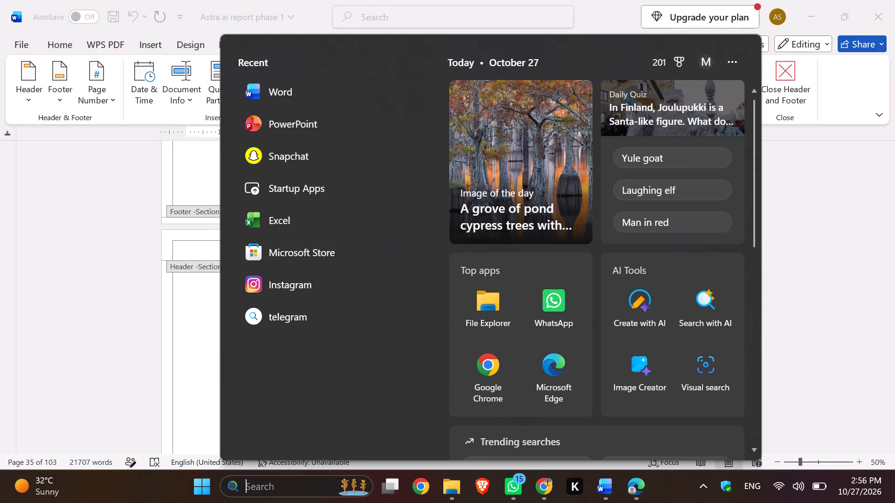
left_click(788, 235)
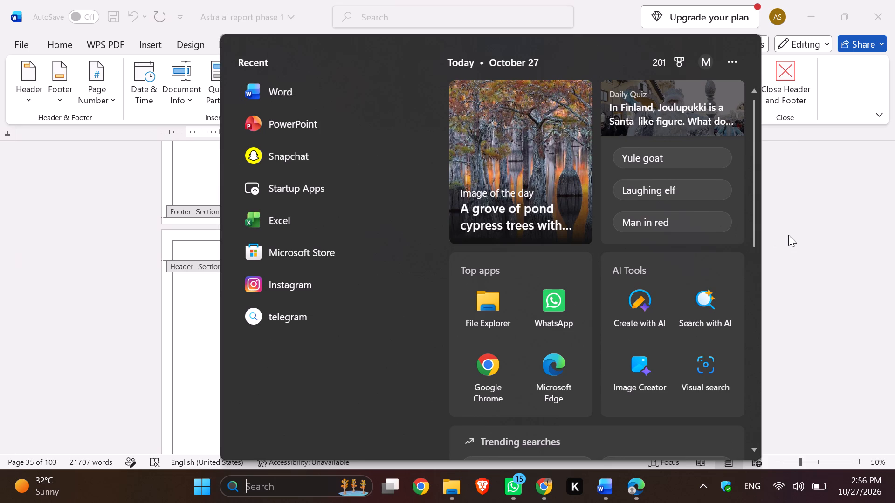